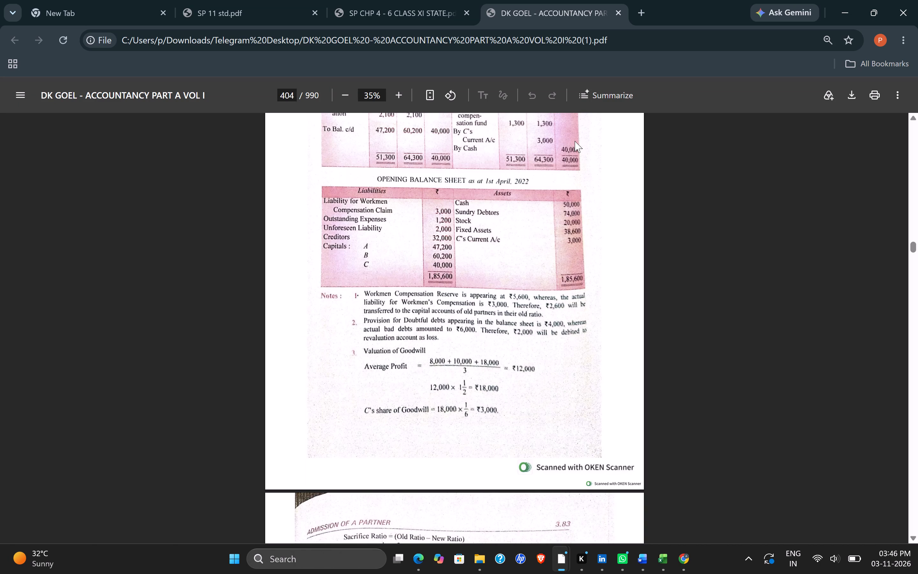
Look through the Admission of a Partner chapter from page 404 to Illustration 73 on page 416.
scroll(384, 334, down, 2)
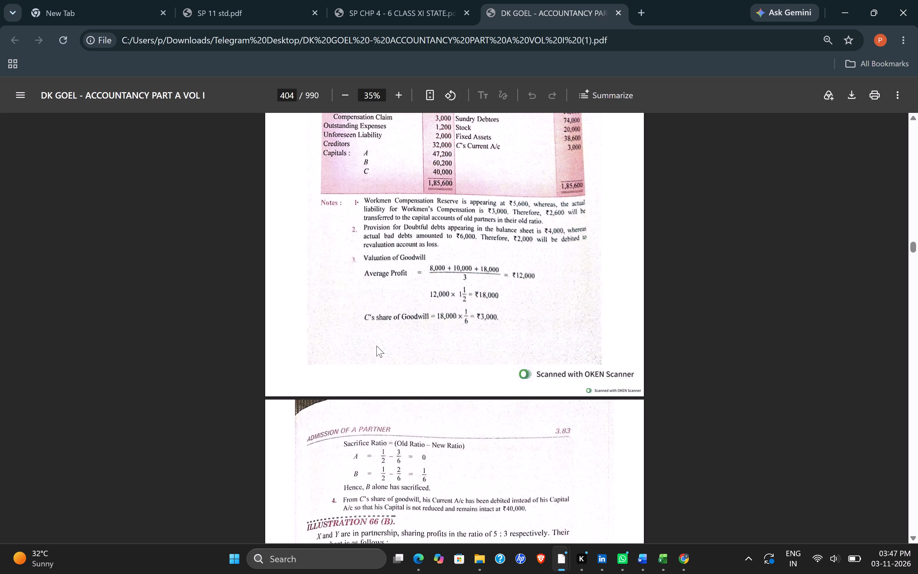
scroll(376, 346, down, 3)
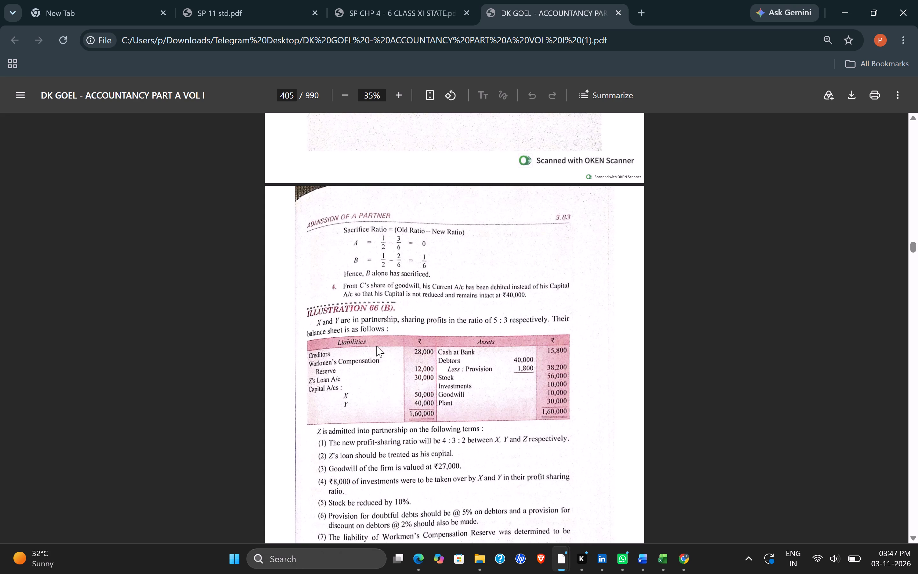
scroll(414, 390, down, 11)
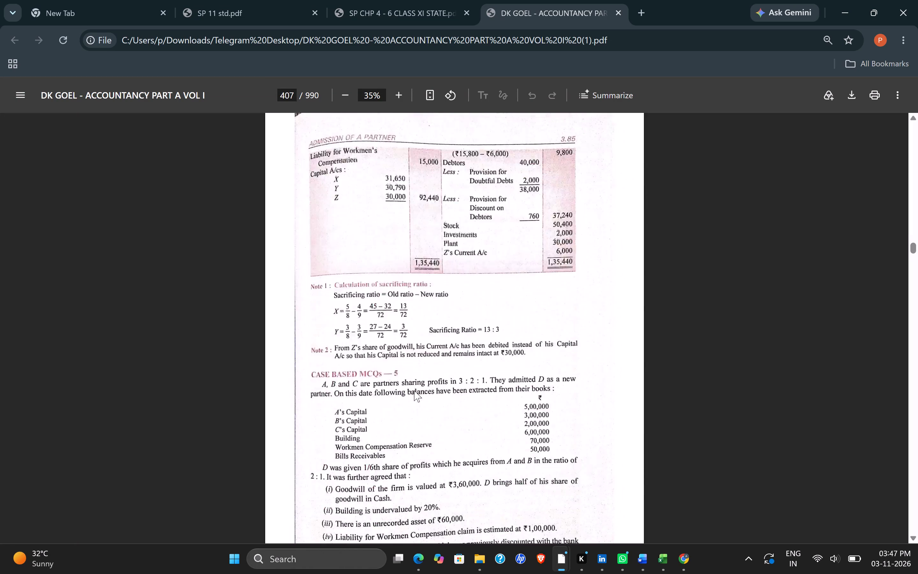
scroll(414, 390, down, 9)
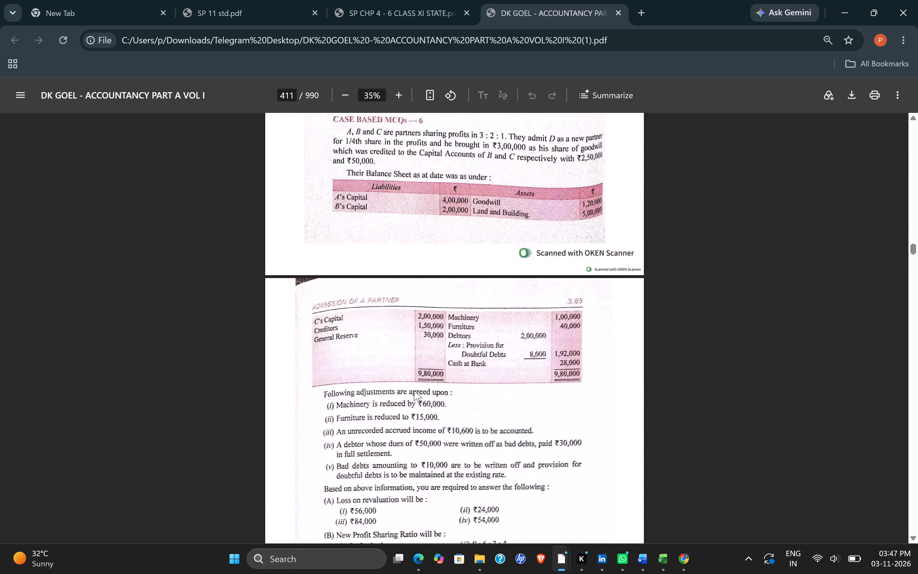
scroll(414, 390, down, 9)
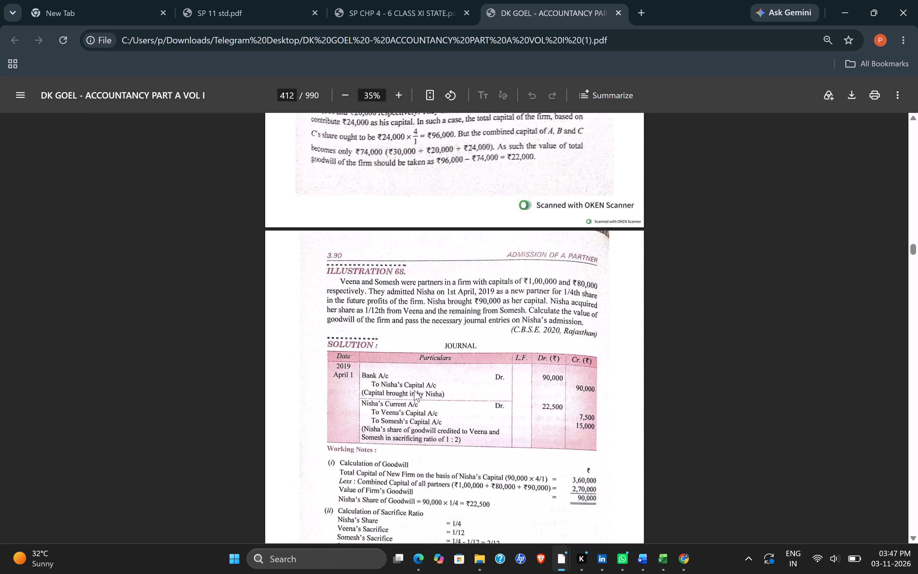
scroll(414, 390, down, 11)
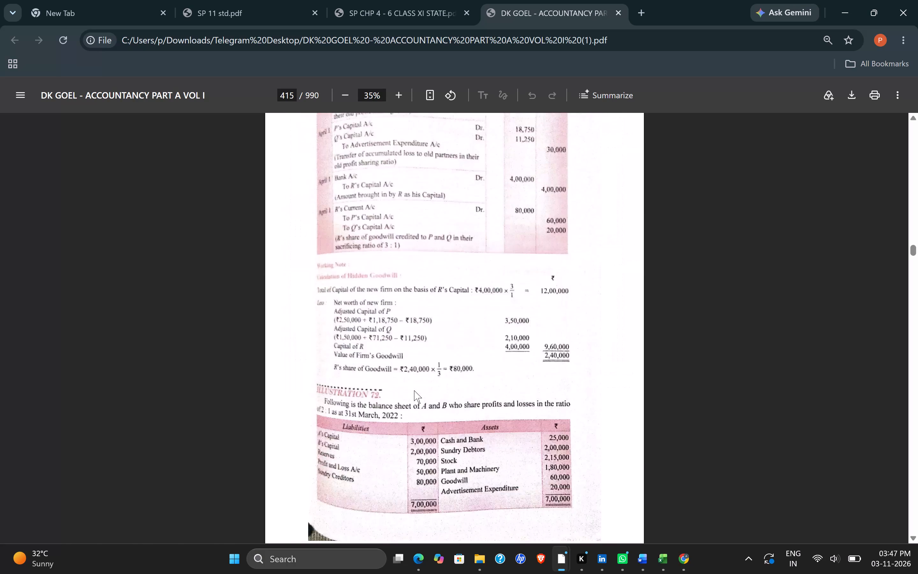
scroll(414, 390, down, 5)
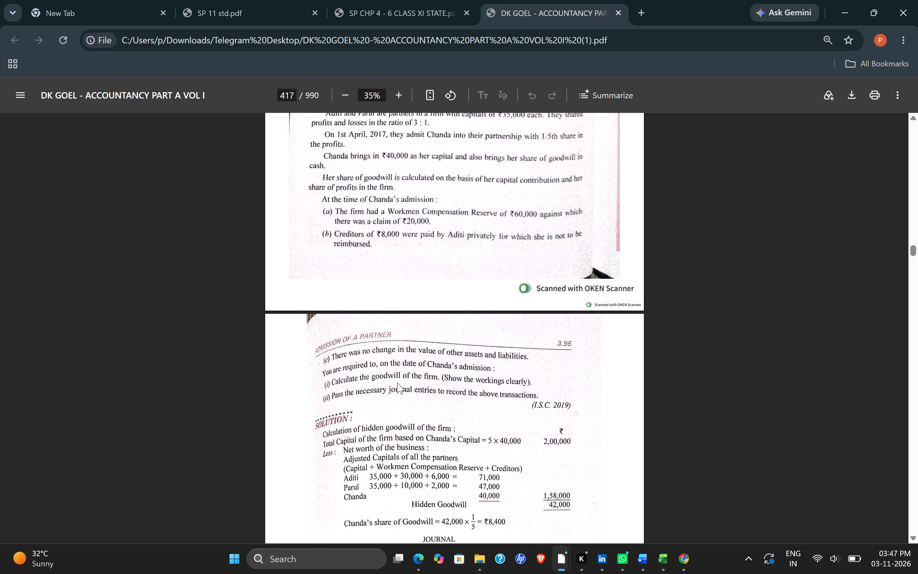
scroll(397, 374, down, 1)
scroll(397, 374, up, 2)
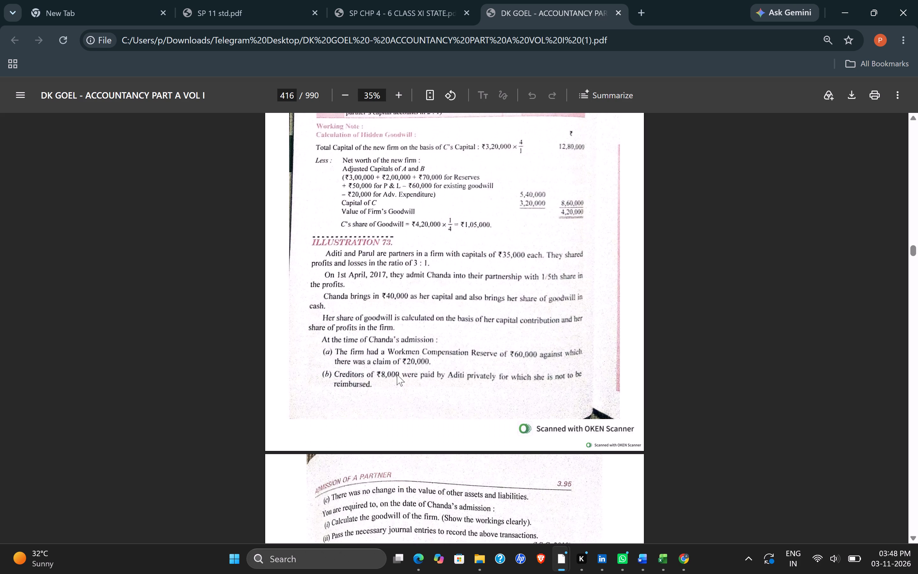
Open the Calculator app.
click(317, 552)
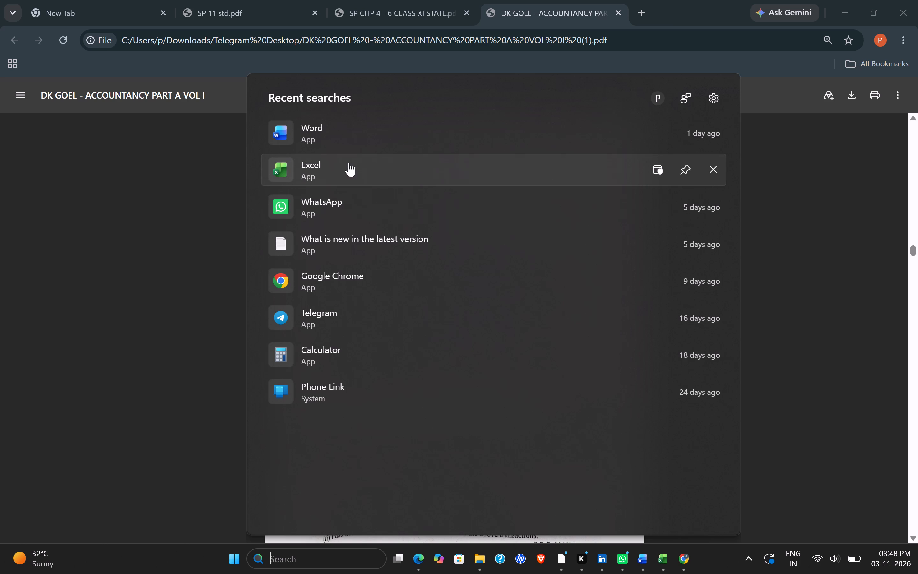
click(354, 355)
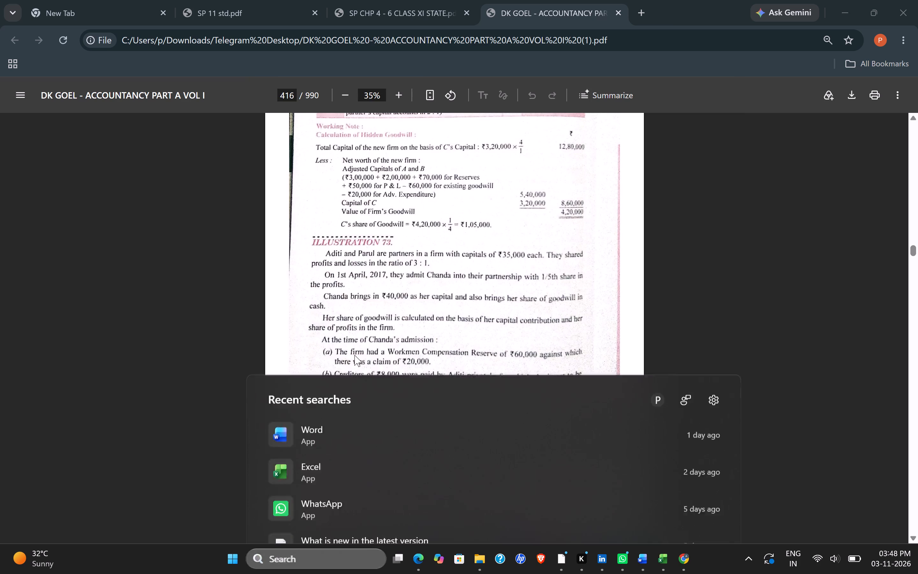
click(368, 185)
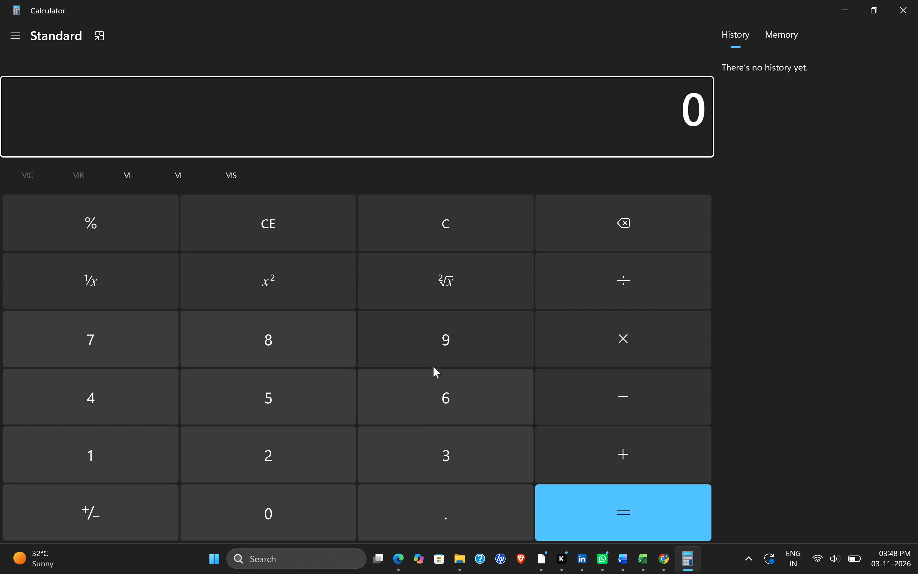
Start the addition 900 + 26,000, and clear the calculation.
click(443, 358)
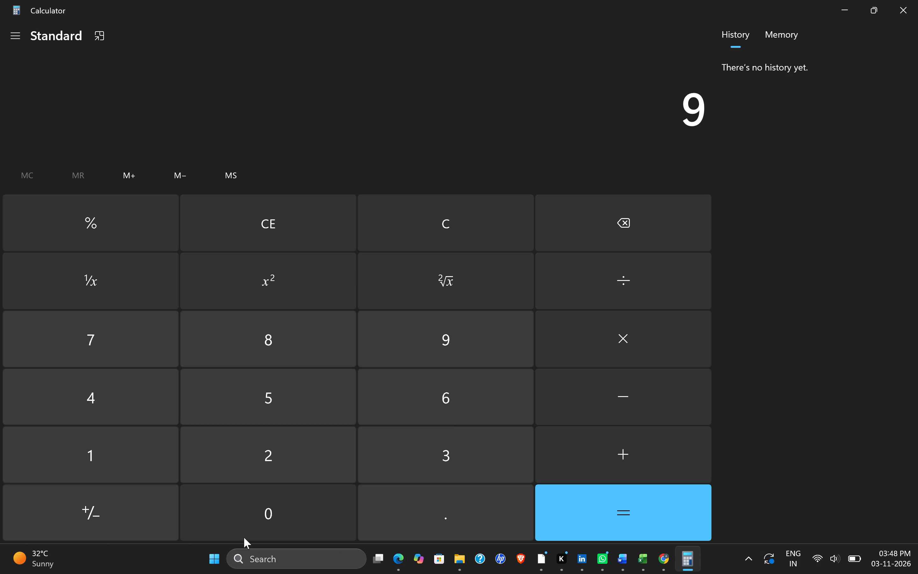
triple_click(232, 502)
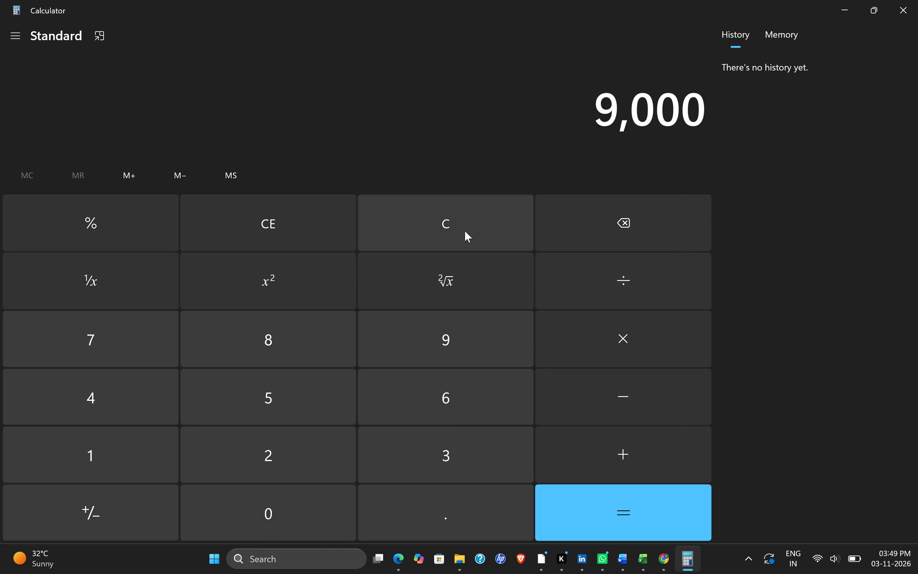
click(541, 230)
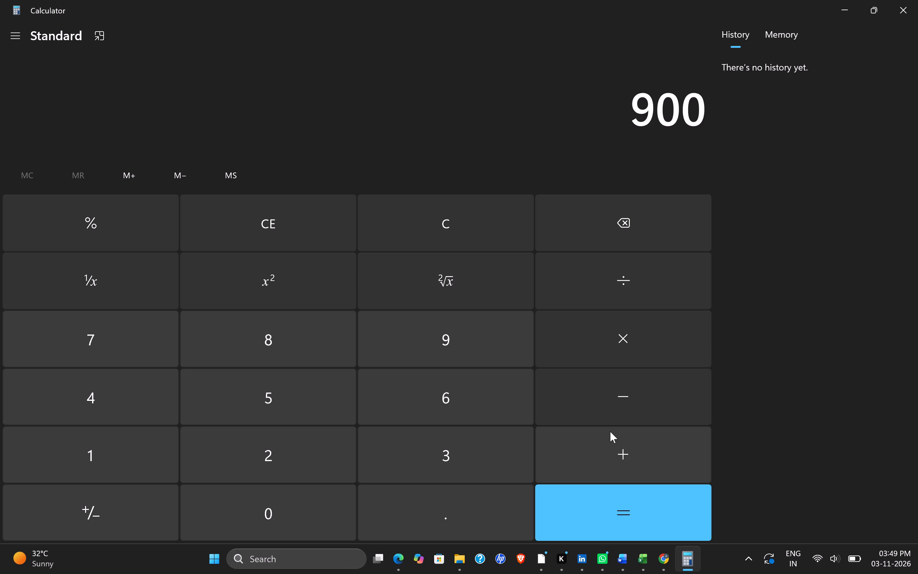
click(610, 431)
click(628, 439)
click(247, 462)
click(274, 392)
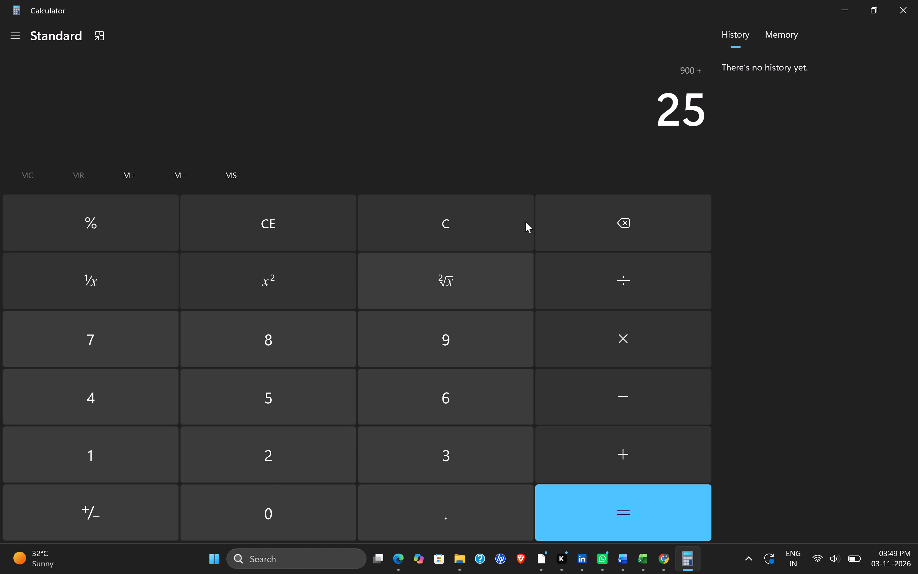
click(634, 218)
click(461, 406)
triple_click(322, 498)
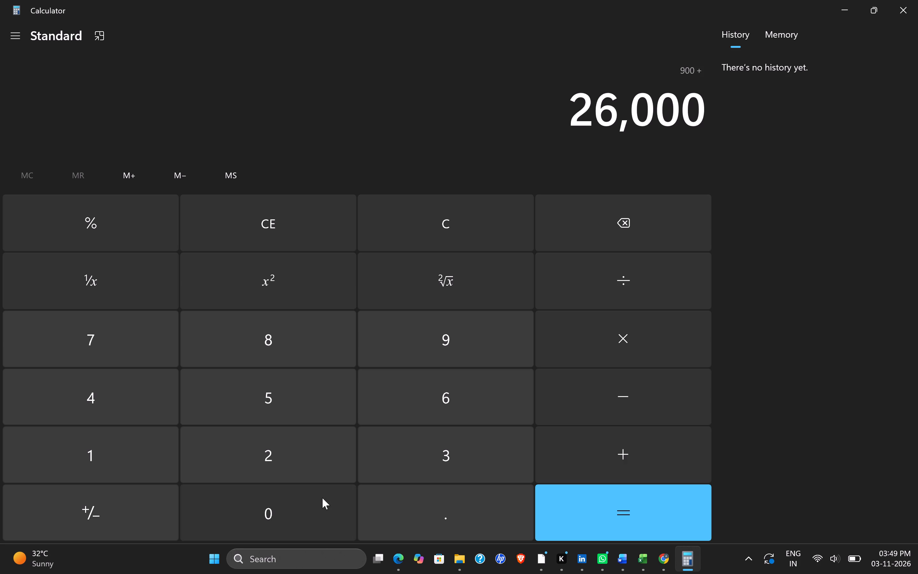
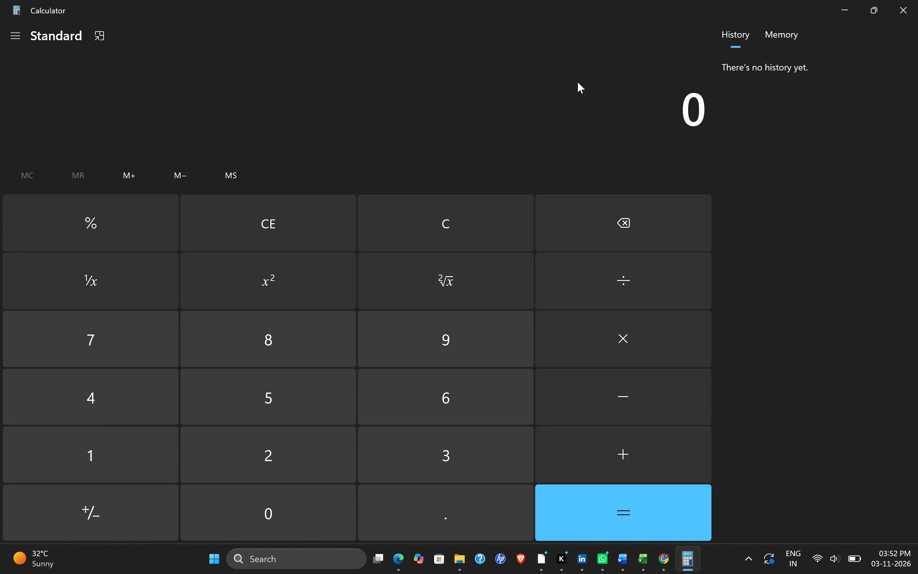
Minimize the Calculator to return to the textbook PDF at Illustration 73.
click(850, 0)
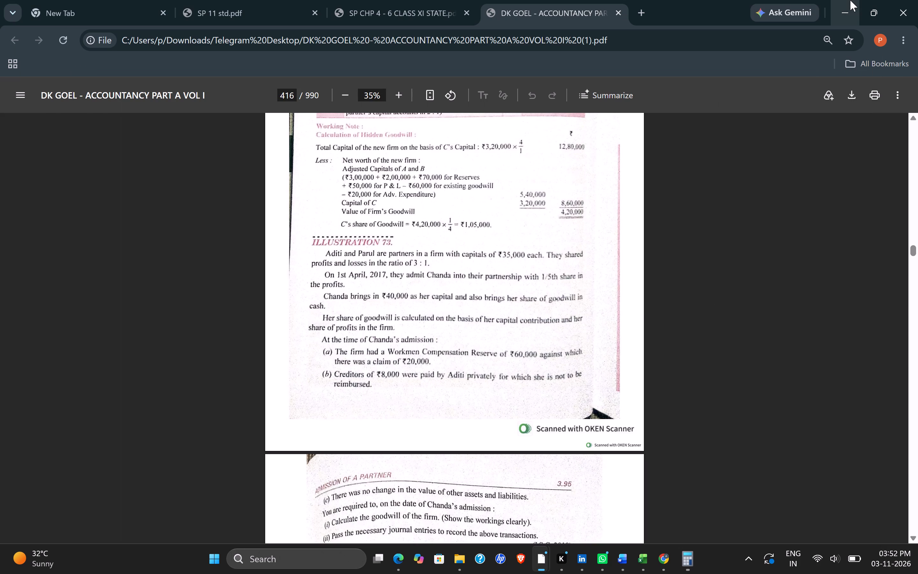
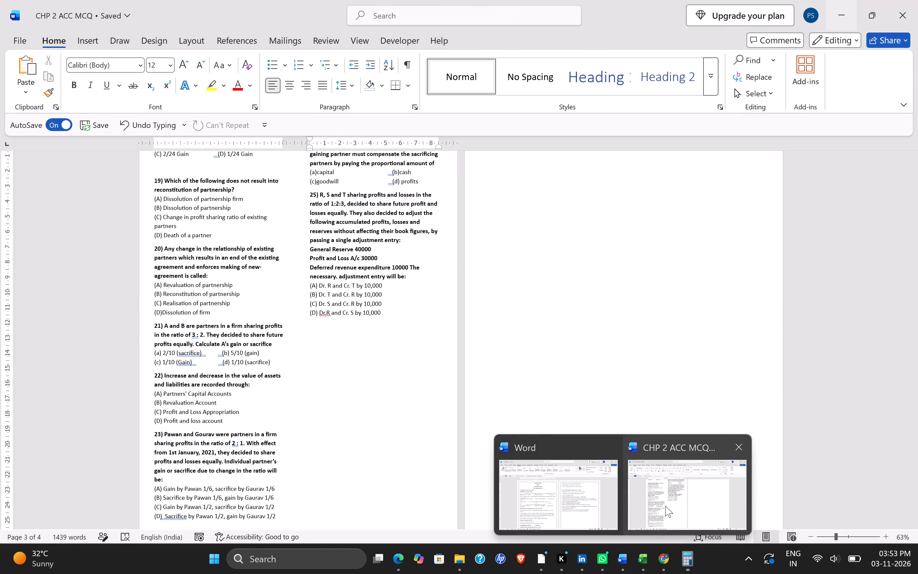
Switch to the CHP 2 ACC MCQ document in Word and start a new line numbered 26 below question 25's options.
click(665, 506)
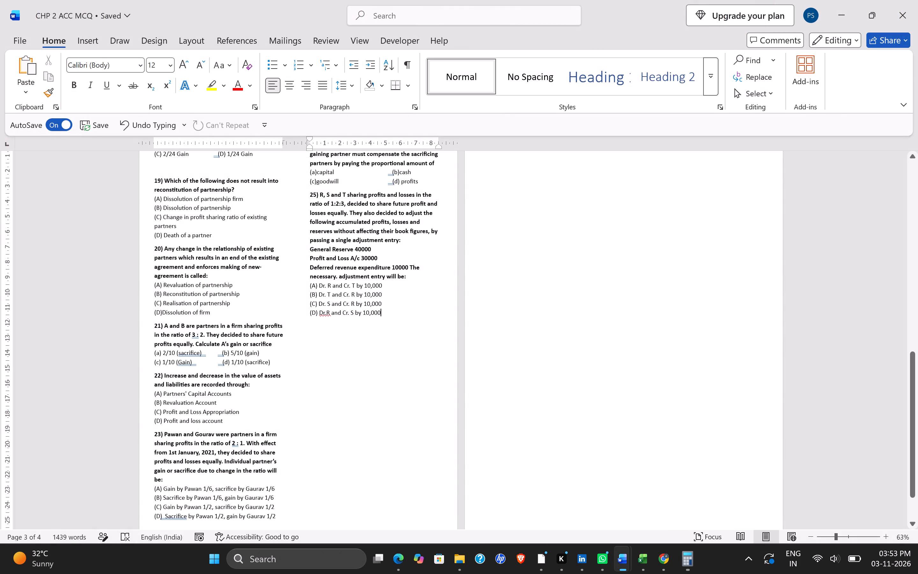
key(Return)
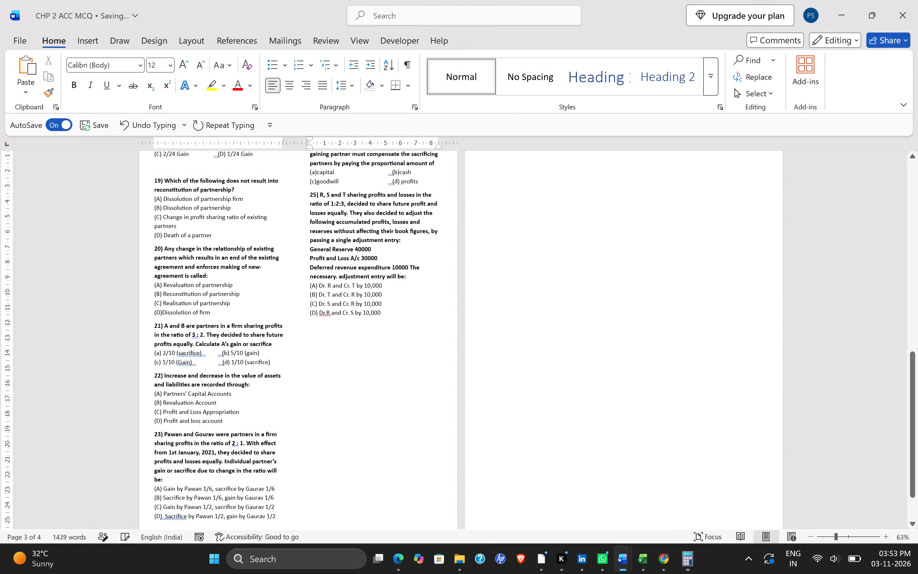
key(Return)
key(BackSpace)
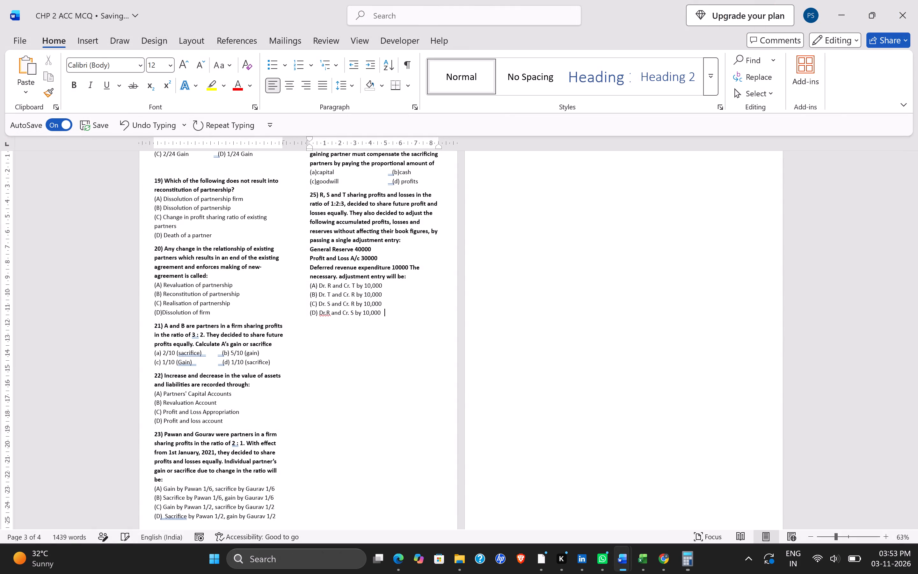
key(Return)
text(26)
key(BackSpace)
key(BackSpace)
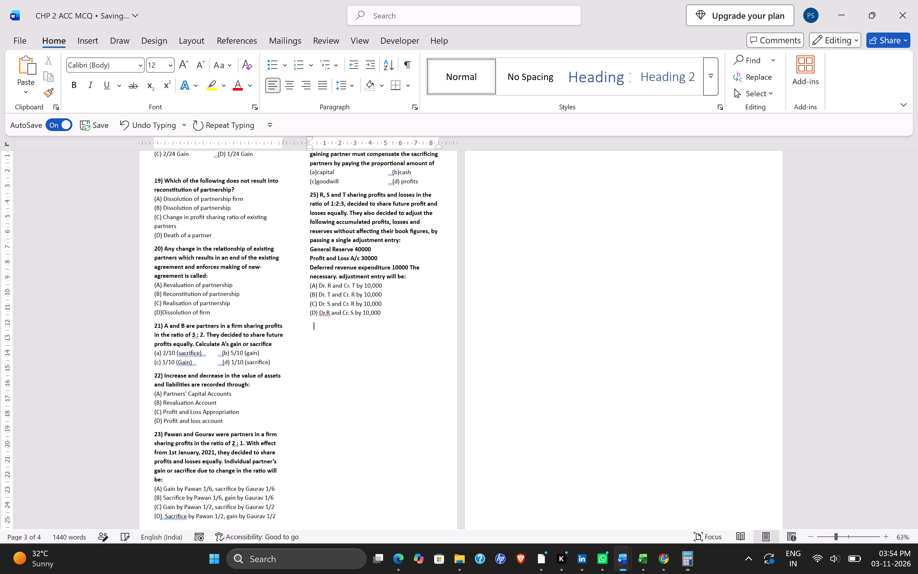
key(BackSpace)
key(Return)
key(2)
key(7)
key(BackSpace)
key(BackSpace)
key(BackSpace)
key(Return)
key(2)
key(6)
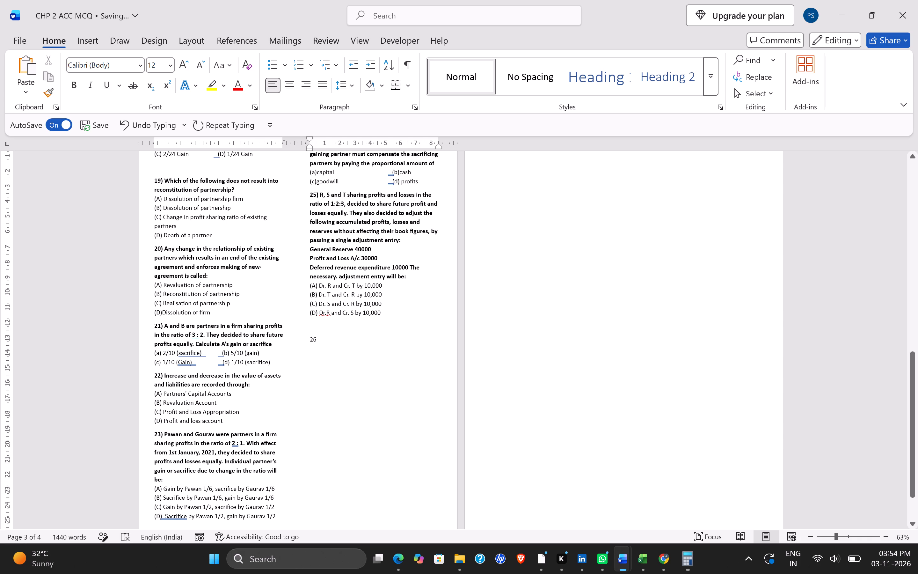
Apply the No Spacing style to the lines from option (C) of question 25 down to the number 26.
drag(319, 302, 348, 347)
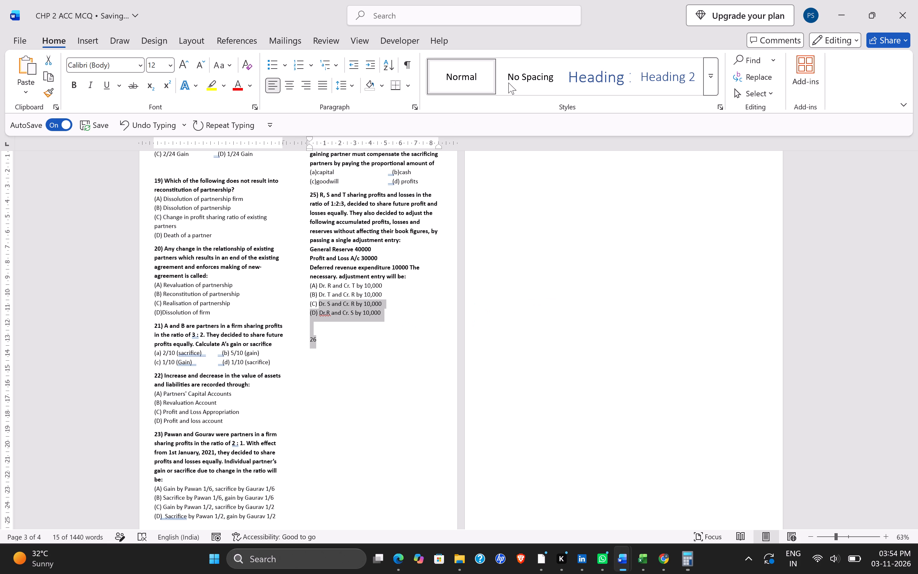
click(508, 83)
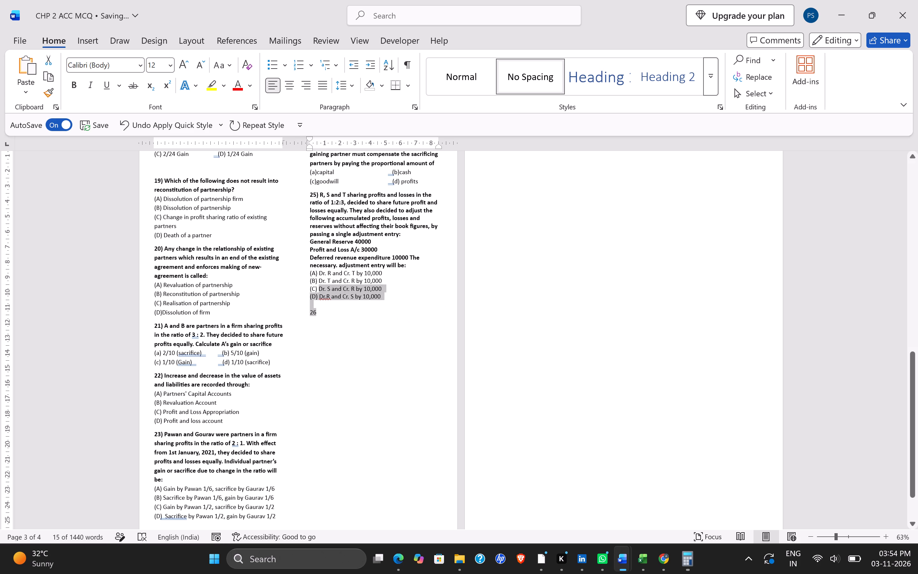
click(373, 344)
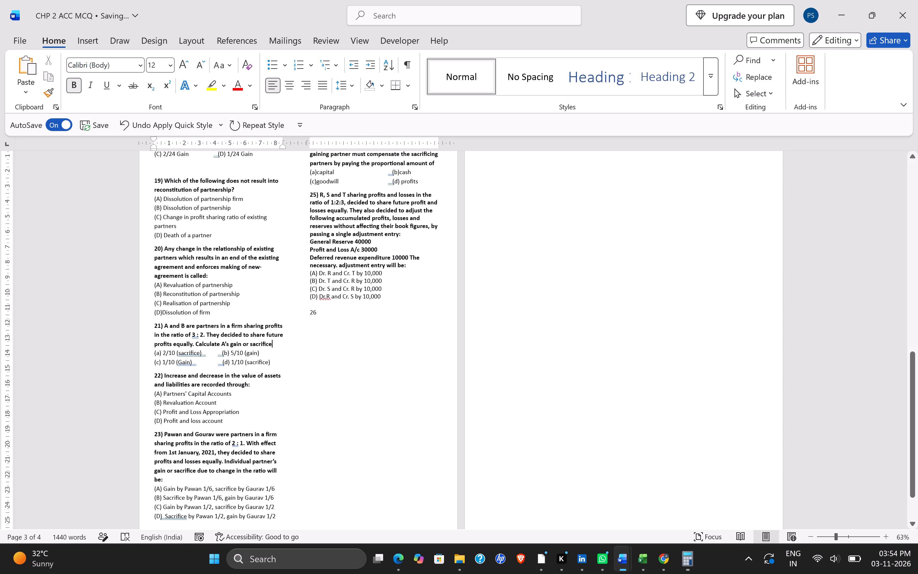
Complete the new question number so it reads 26) followed by a space.
click(328, 312)
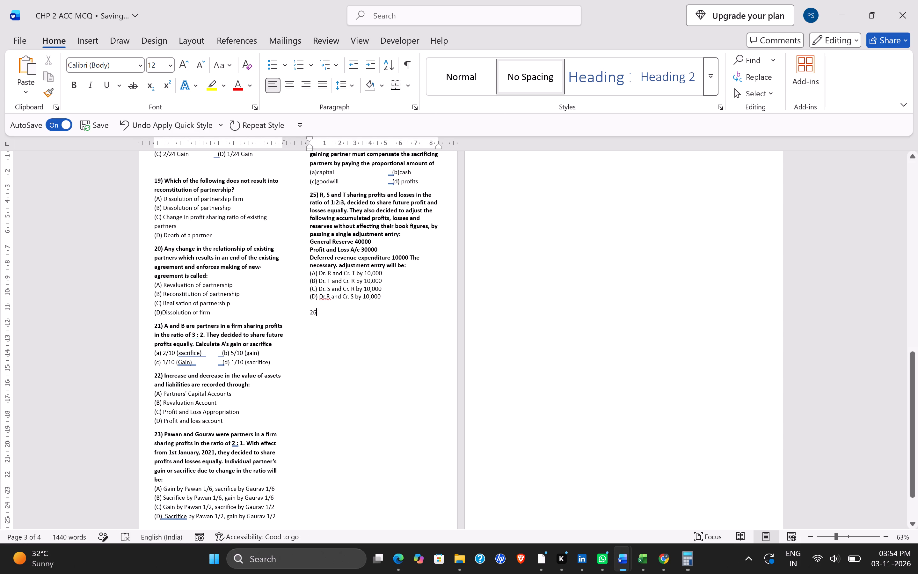
text())
key(space)
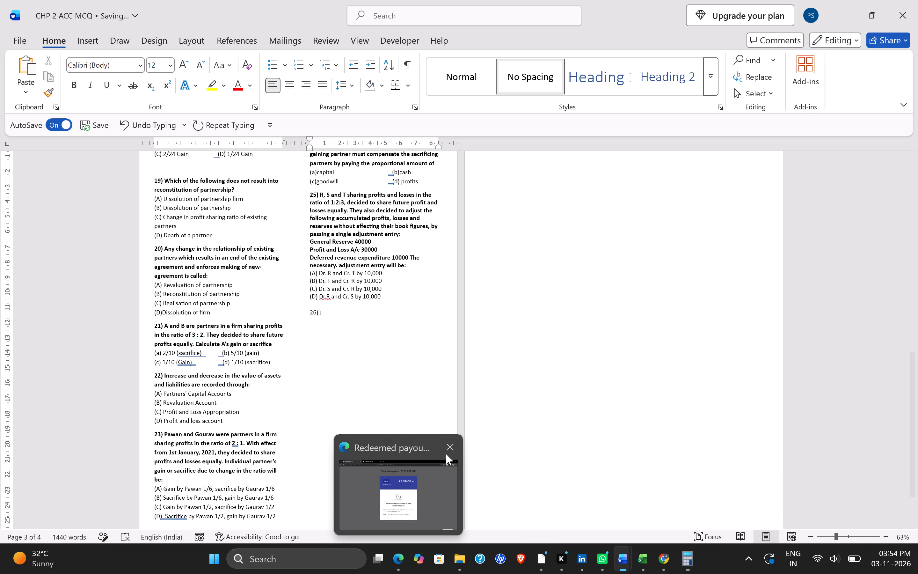
Close the Edge window showing the redeemed payout page.
click(446, 449)
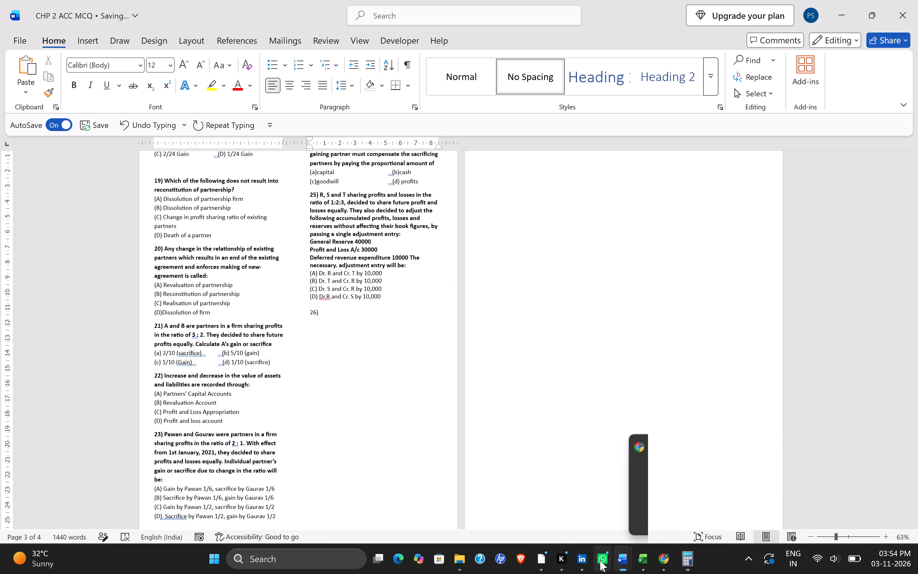
Switch to the DK Goel textbook PDF in Chrome and skim the partner-admission illustrations from Illustration 73 to the chapter-end questions.
click(557, 504)
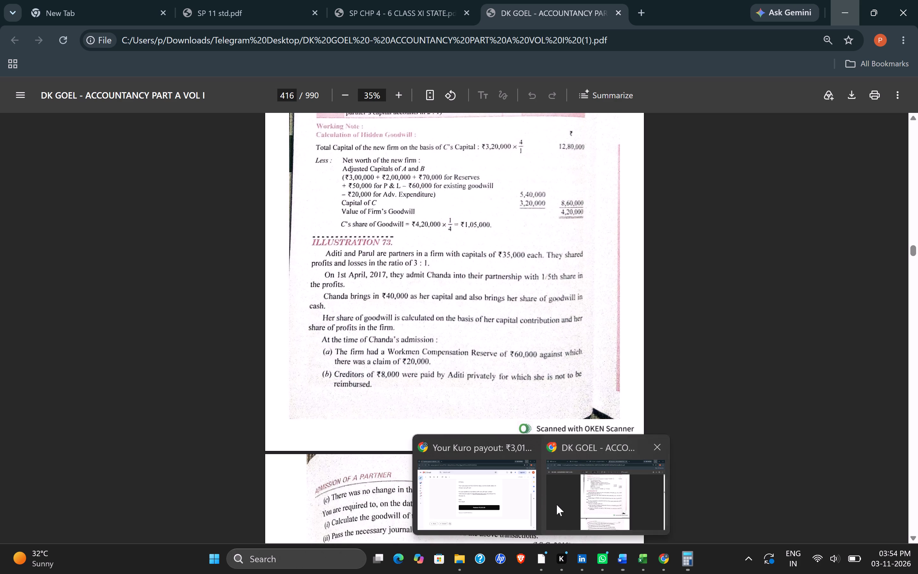
scroll(489, 402, down, 12)
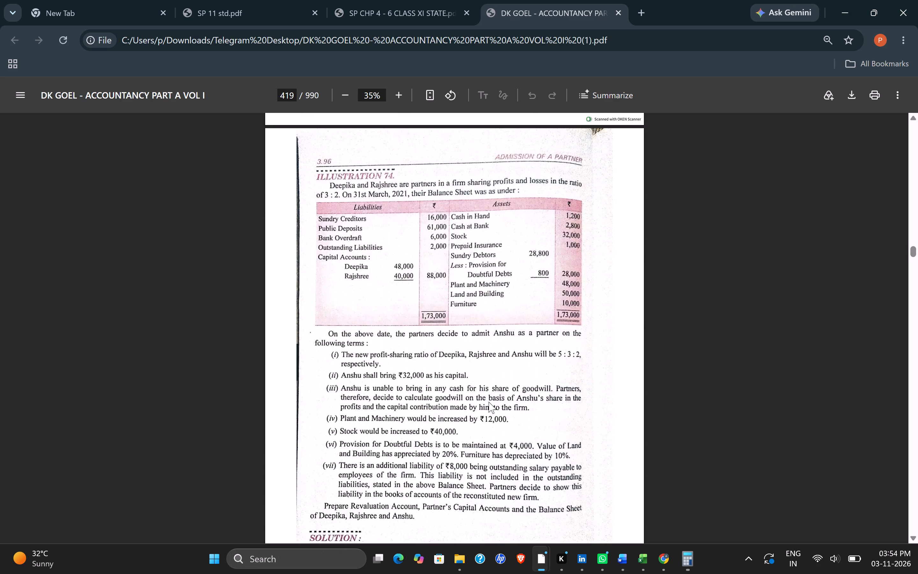
scroll(489, 402, down, 18)
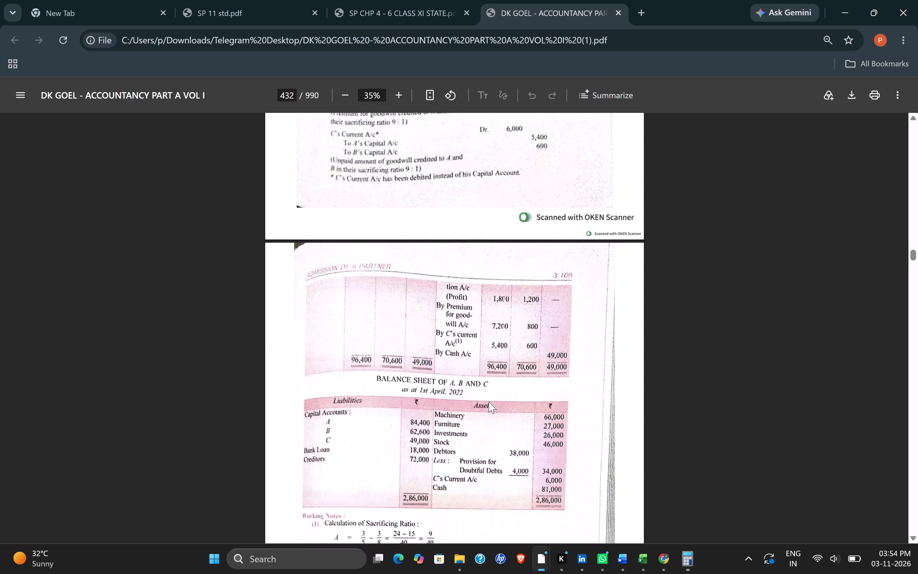
scroll(489, 402, down, 16)
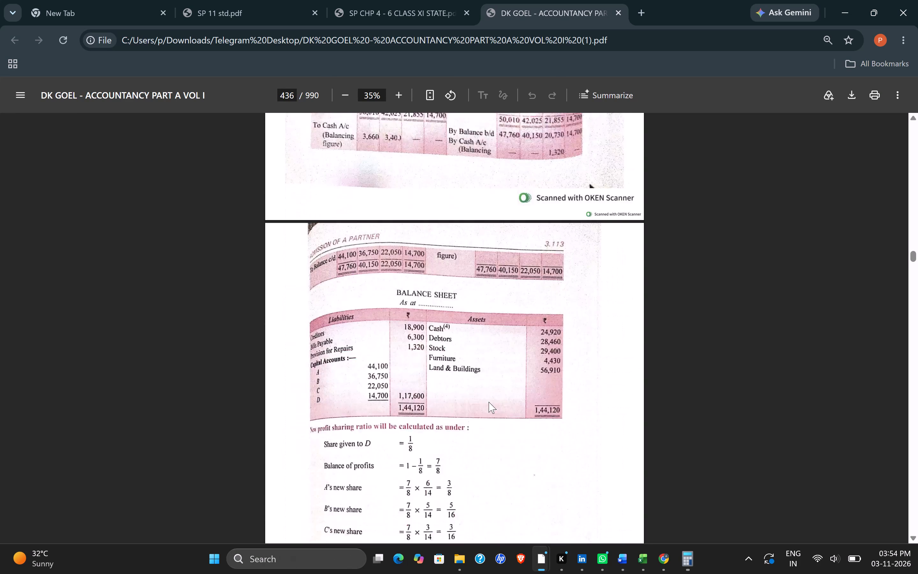
scroll(489, 402, down, 17)
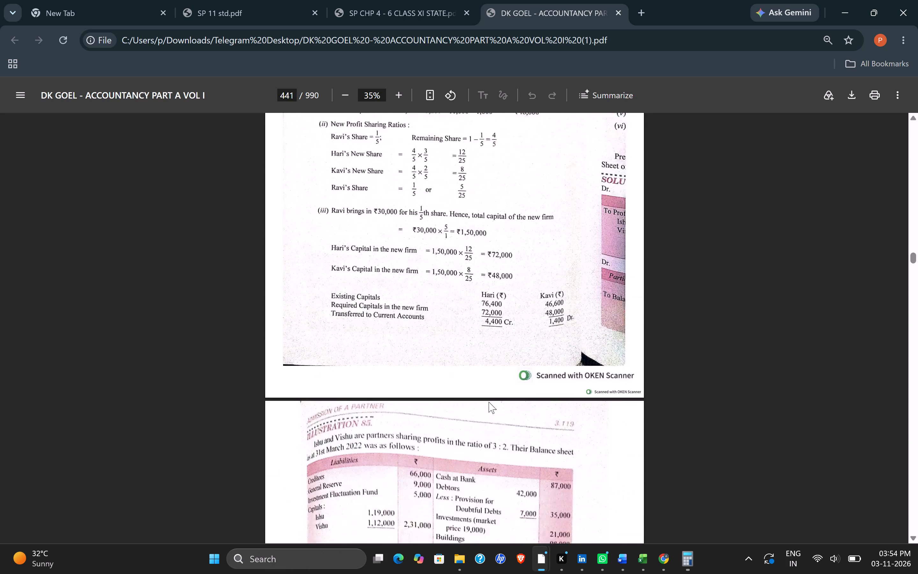
scroll(489, 402, down, 15)
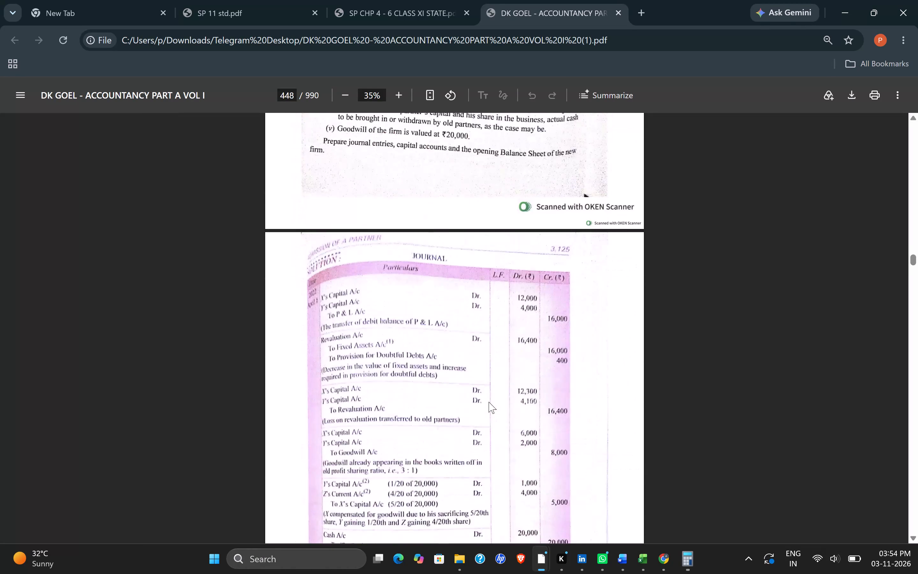
scroll(489, 402, down, 9)
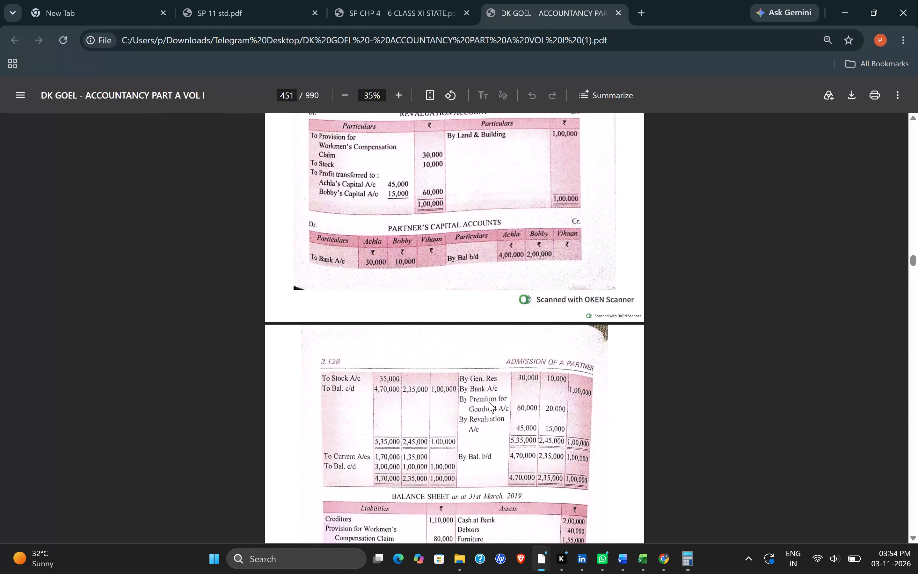
scroll(489, 402, down, 11)
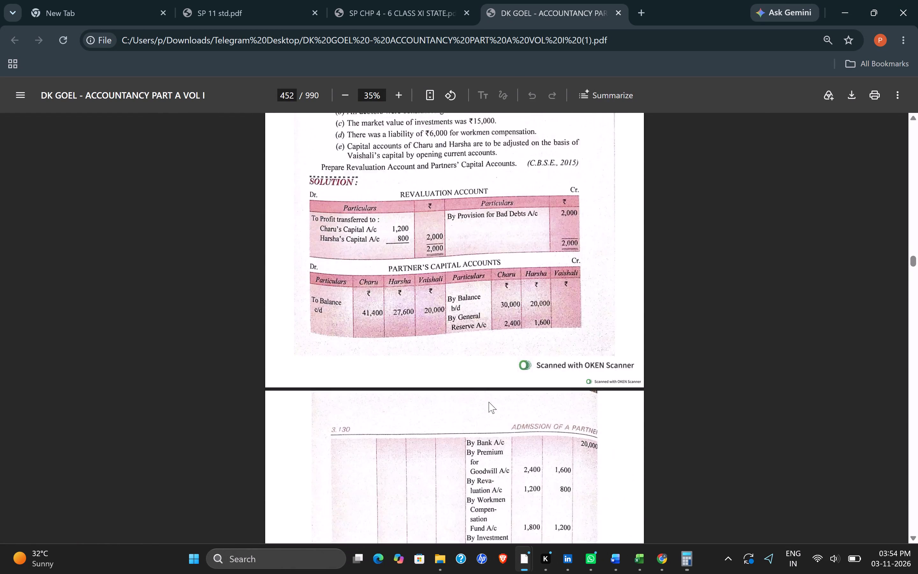
scroll(489, 402, down, 18)
Look through the chapter-end theory and short answer questions on the admission of a partner for question material.
scroll(489, 402, up, 3)
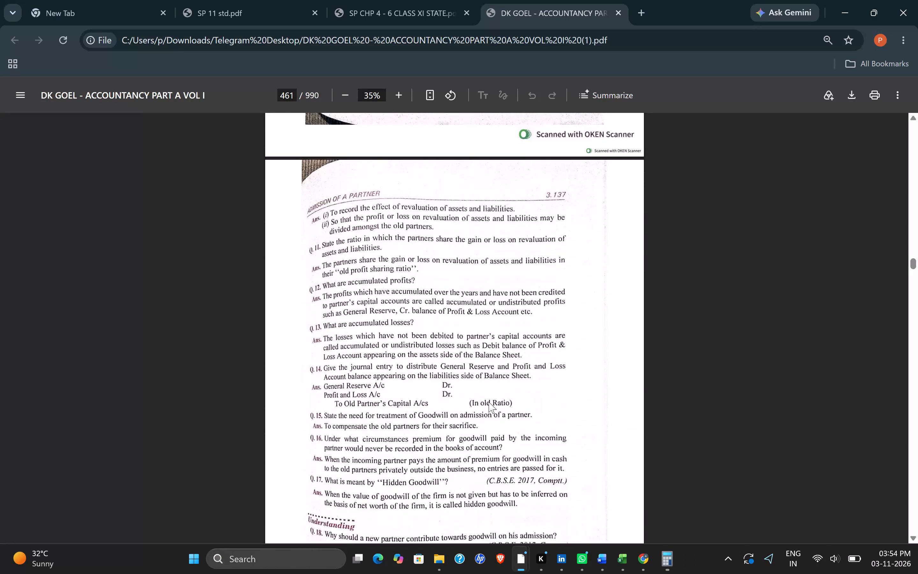
scroll(489, 402, up, 3)
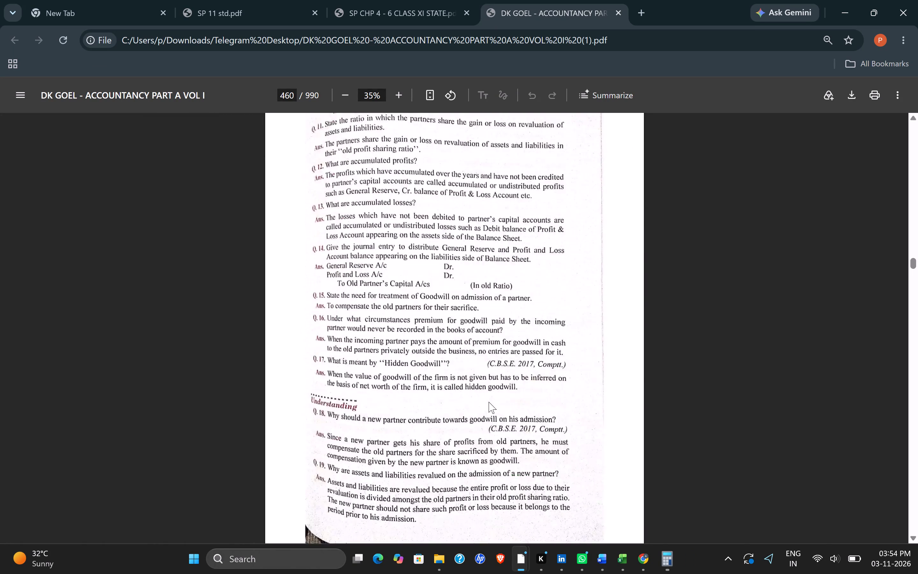
scroll(489, 402, down, 10)
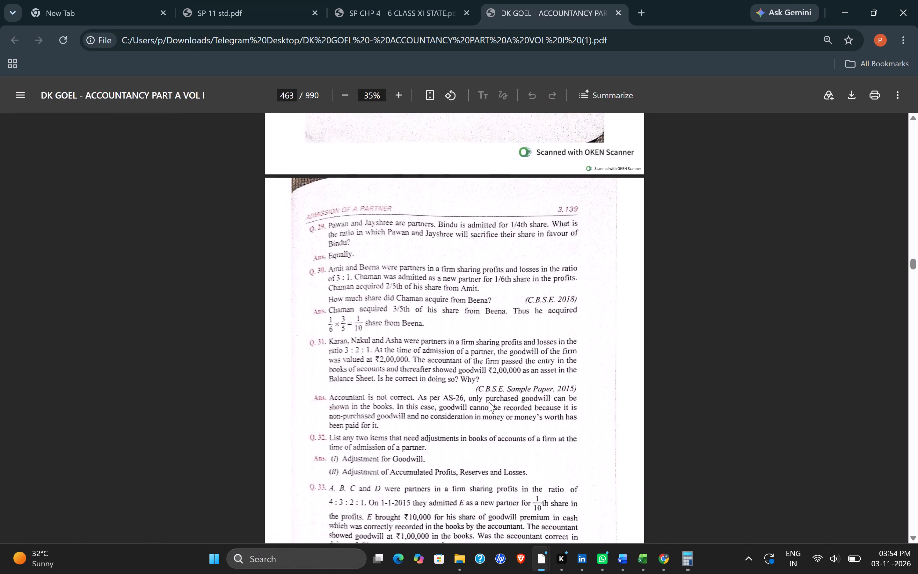
scroll(489, 402, down, 8)
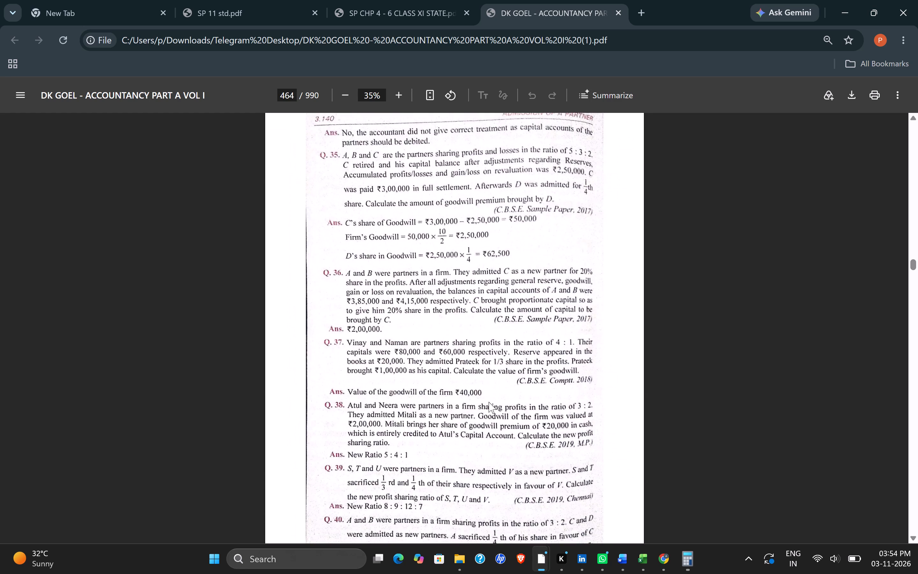
scroll(489, 402, down, 7)
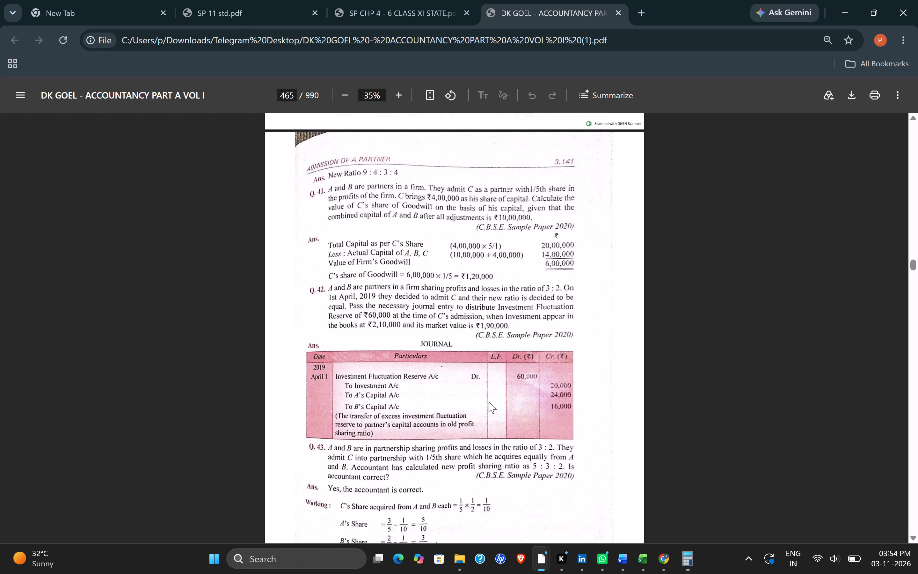
scroll(489, 402, down, 8)
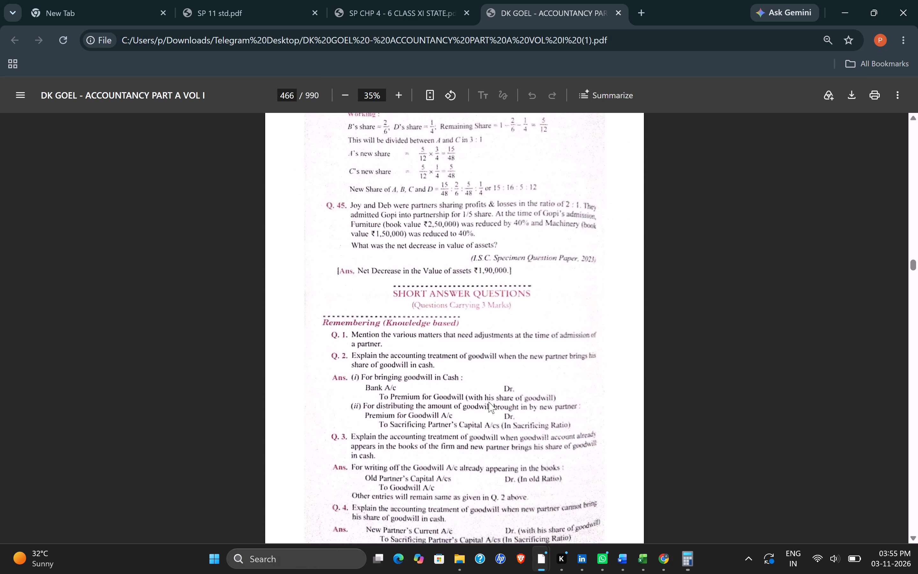
scroll(489, 402, down, 5)
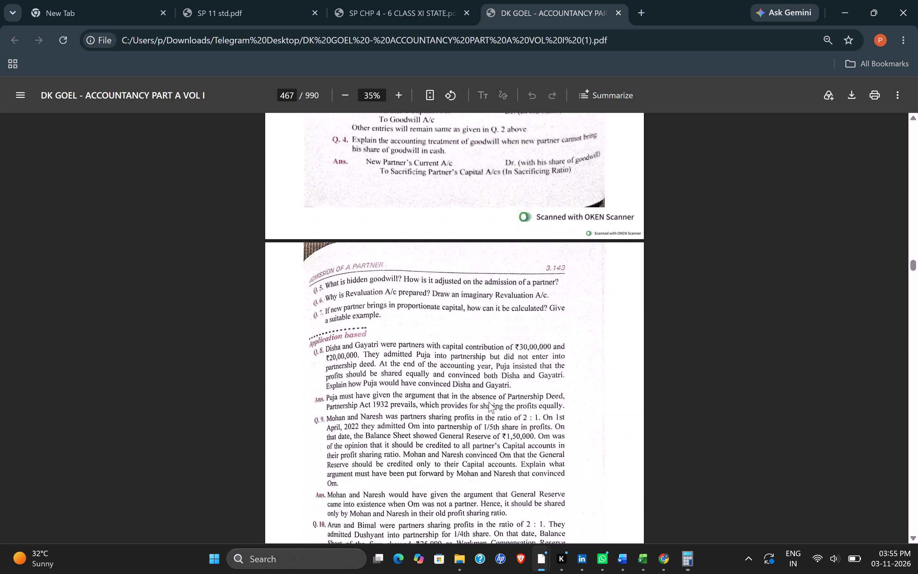
Skim the partner-admission practical questions on new profit sharing ratios, sacrificing ratios and goodwill treatment, up to Q. 48.
scroll(489, 402, down, 7)
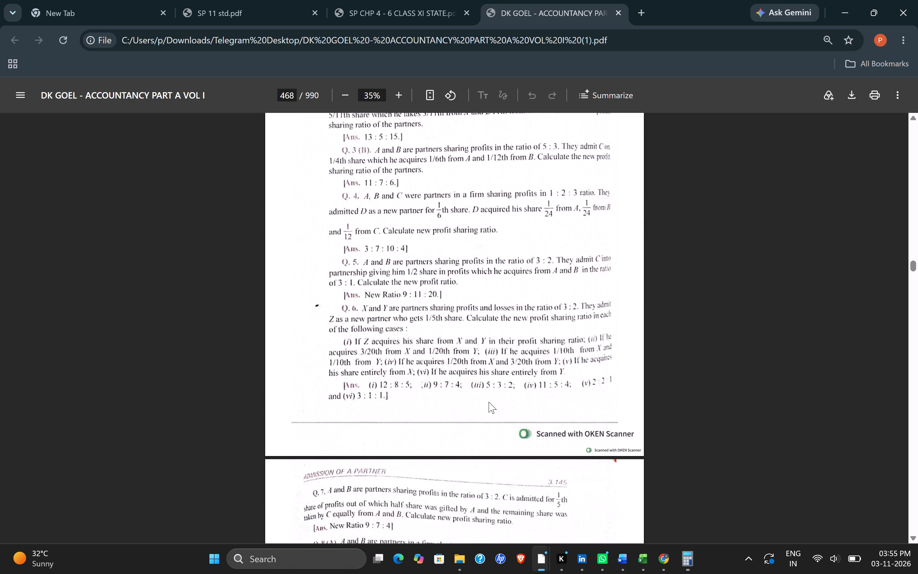
scroll(489, 402, down, 12)
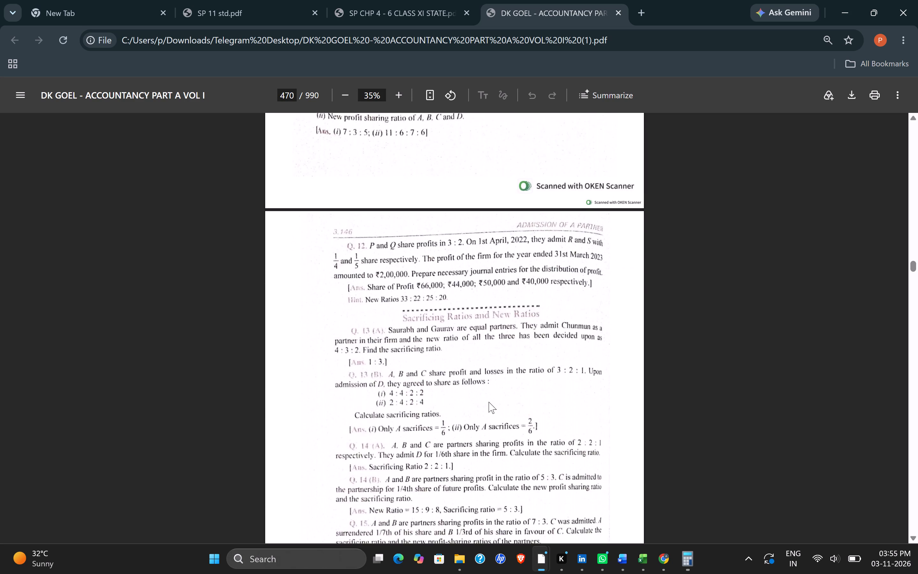
scroll(489, 402, down, 3)
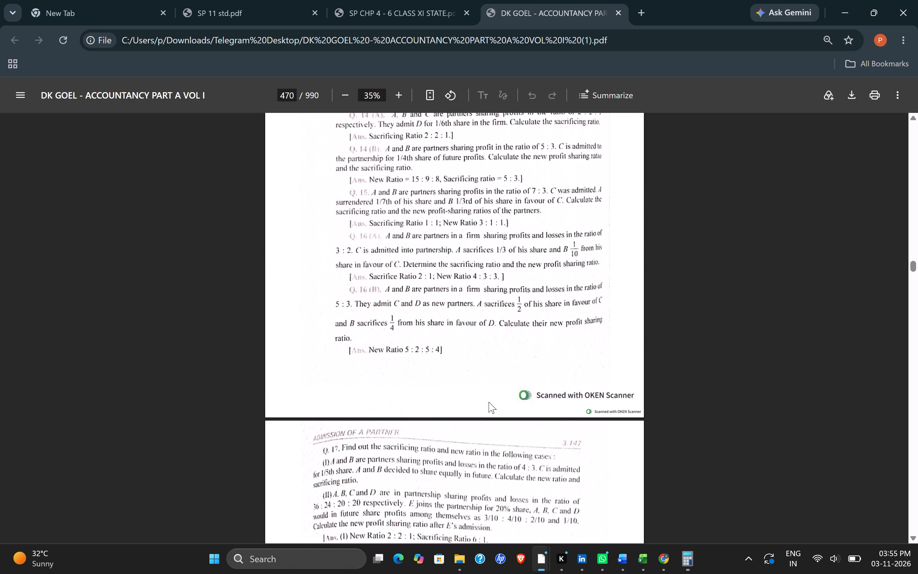
scroll(489, 402, down, 11)
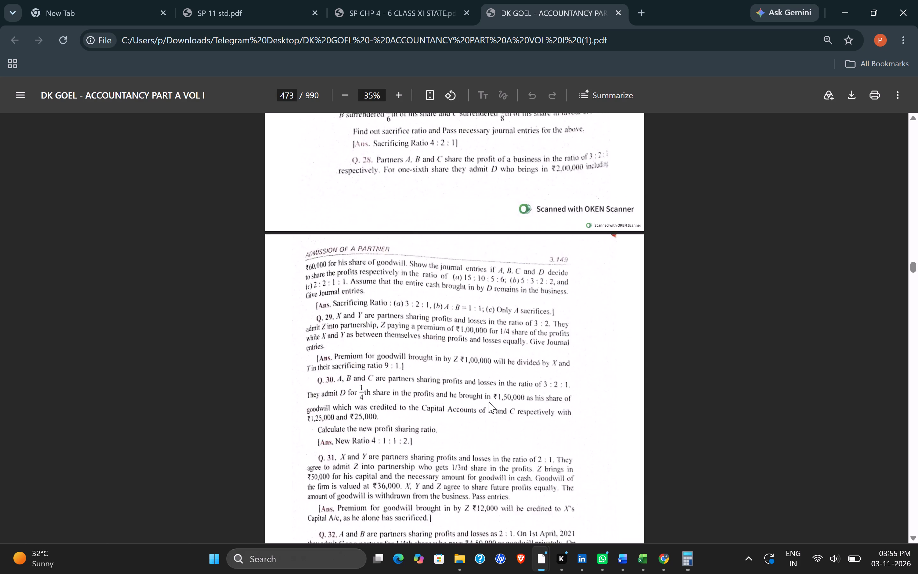
scroll(489, 402, down, 10)
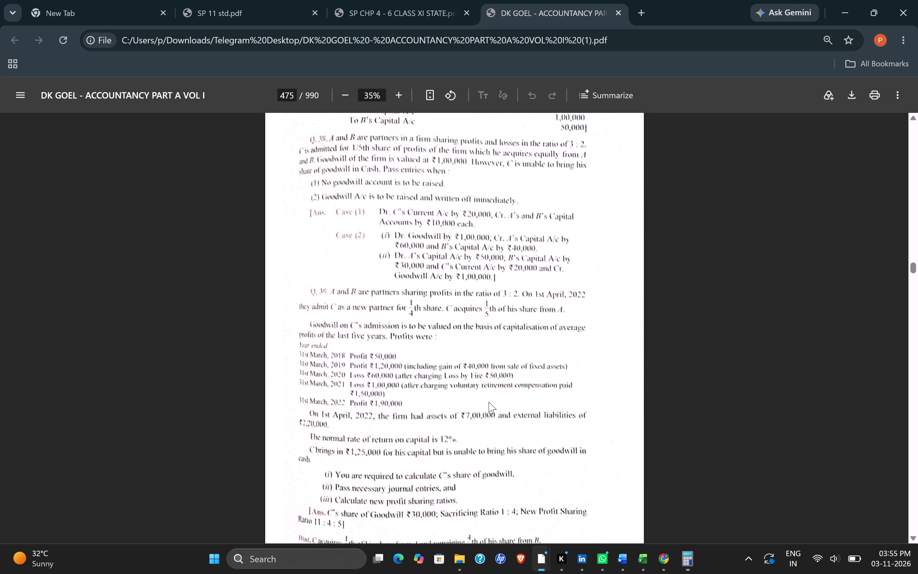
scroll(489, 402, down, 10)
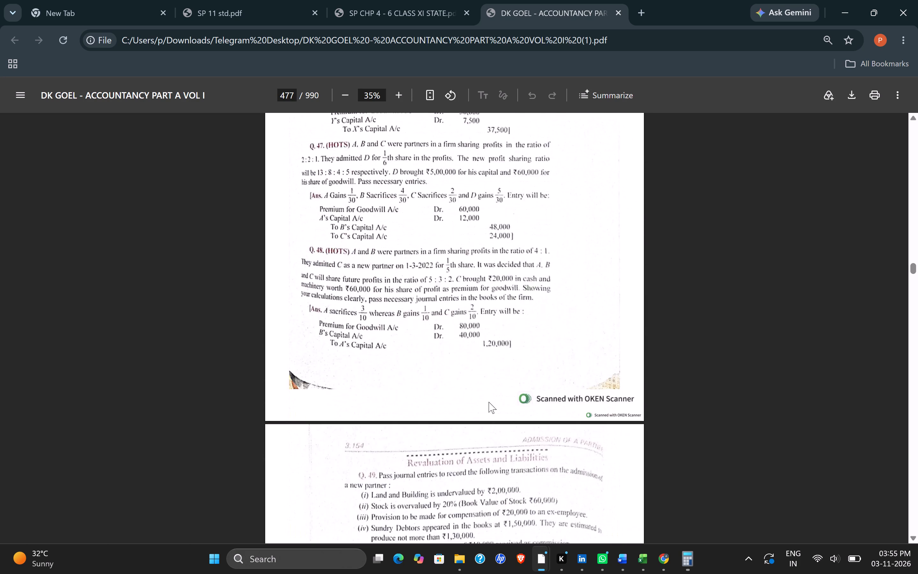
Skim the practical questions on revaluation of assets and liabilities and on hidden goodwill, from Q. 49 to Q. 81.
scroll(489, 402, down, 17)
scroll(489, 402, down, 6)
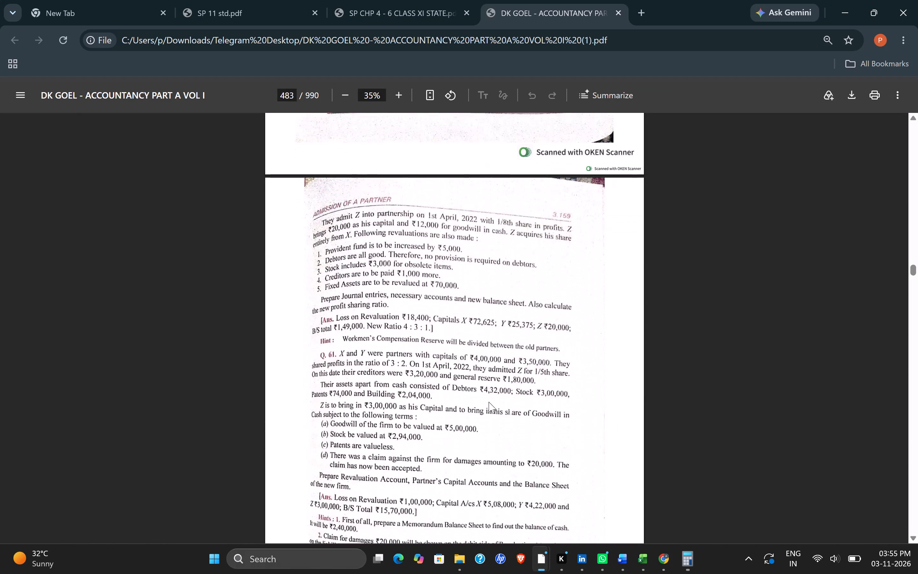
scroll(489, 402, down, 6)
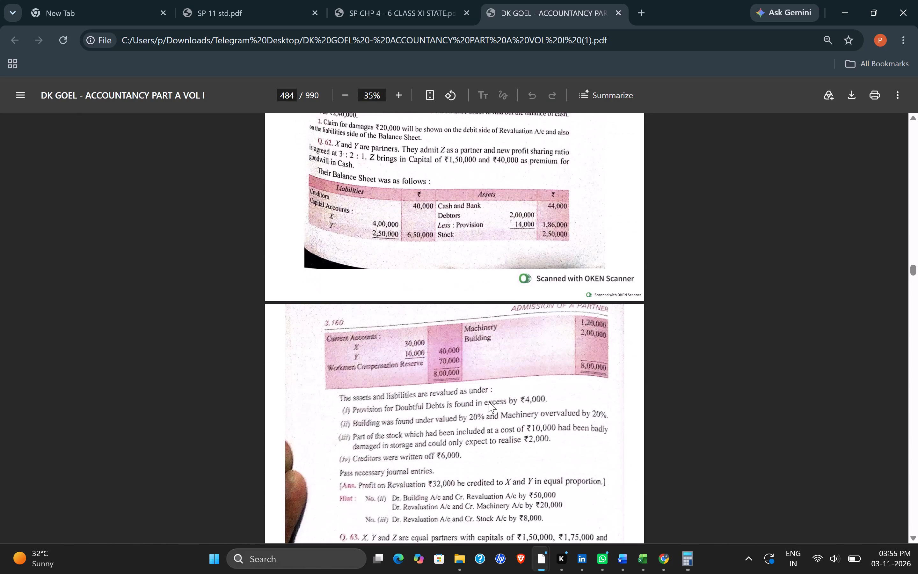
scroll(489, 402, down, 6)
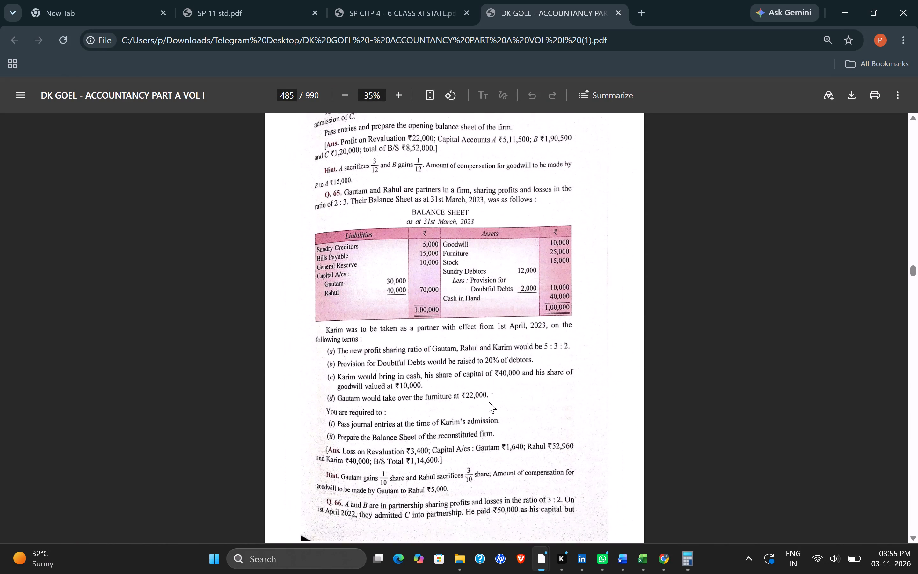
scroll(489, 402, down, 13)
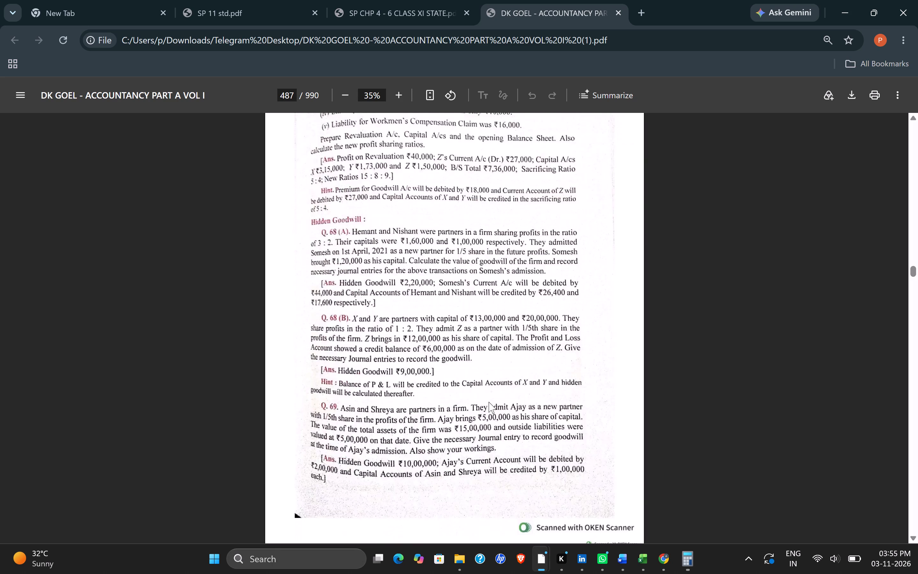
scroll(489, 402, down, 7)
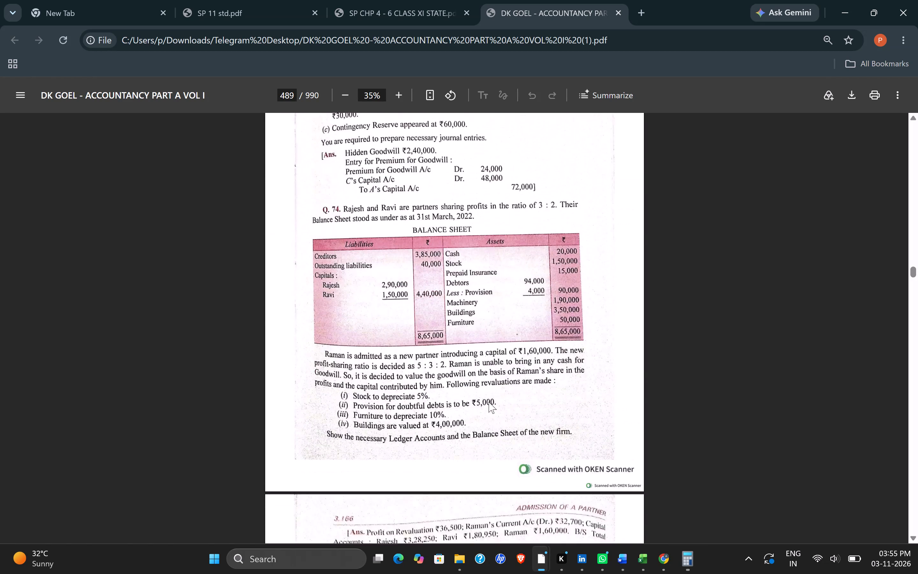
scroll(489, 402, down, 11)
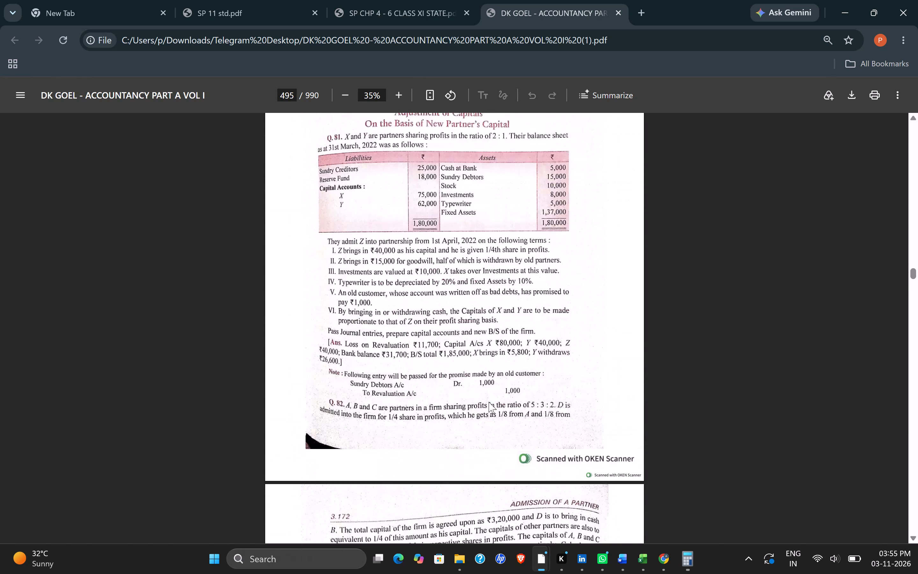
Look through the capital adjustment questions and the further ratio and goodwill questions, from Q. 82 to Q. 118.
scroll(489, 402, down, 15)
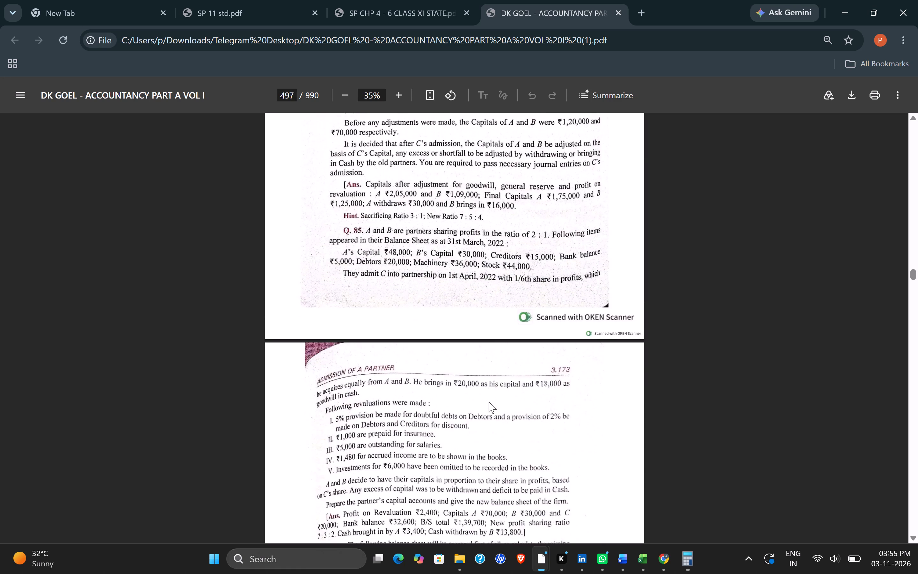
scroll(489, 402, up, 5)
scroll(489, 402, down, 6)
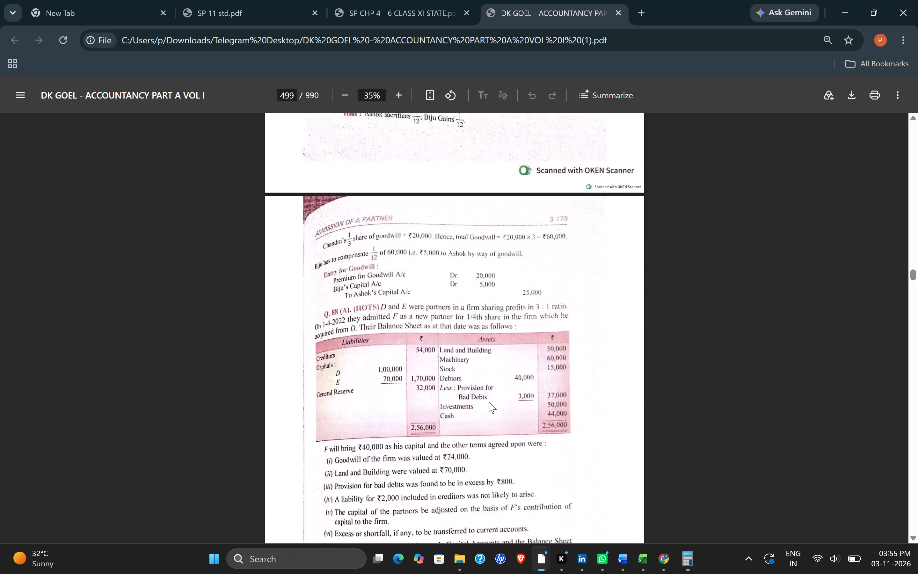
scroll(489, 402, down, 2)
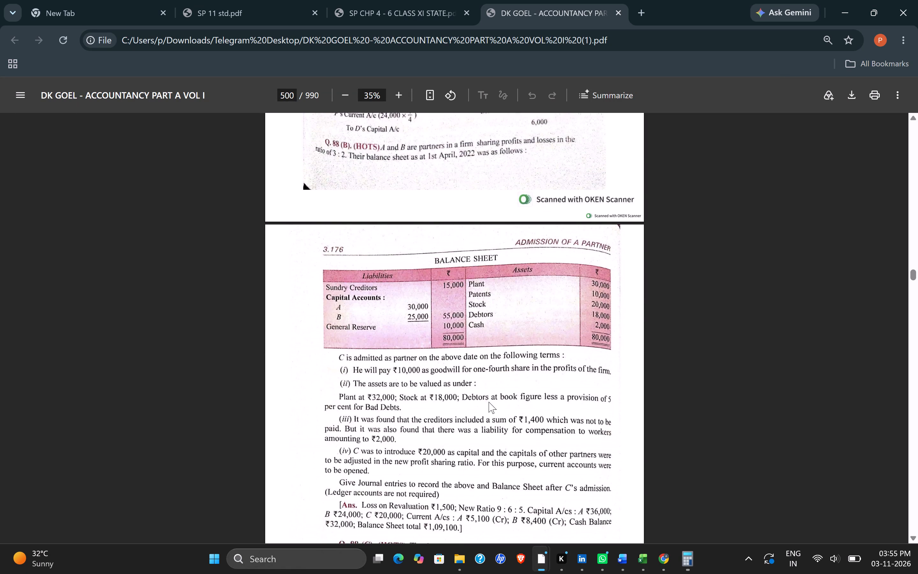
scroll(489, 402, down, 10)
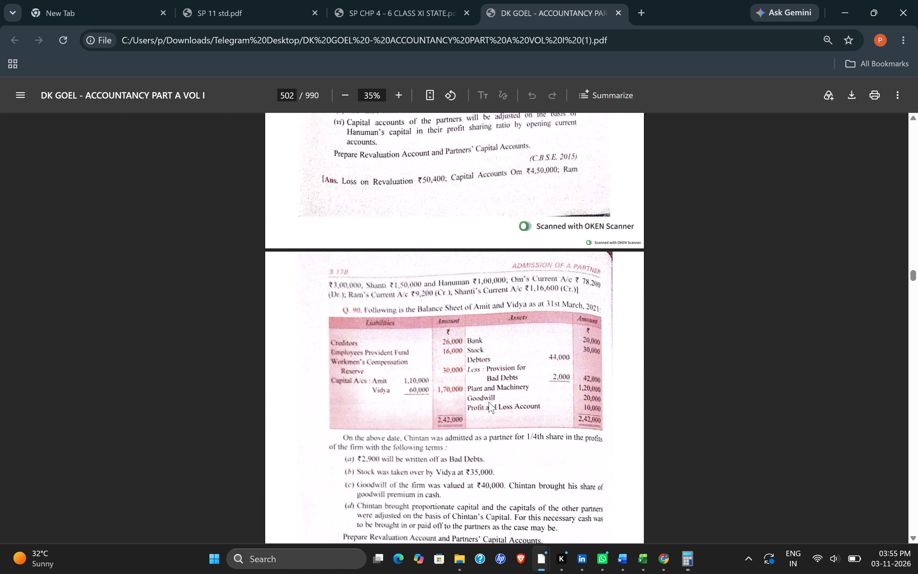
scroll(489, 402, down, 10)
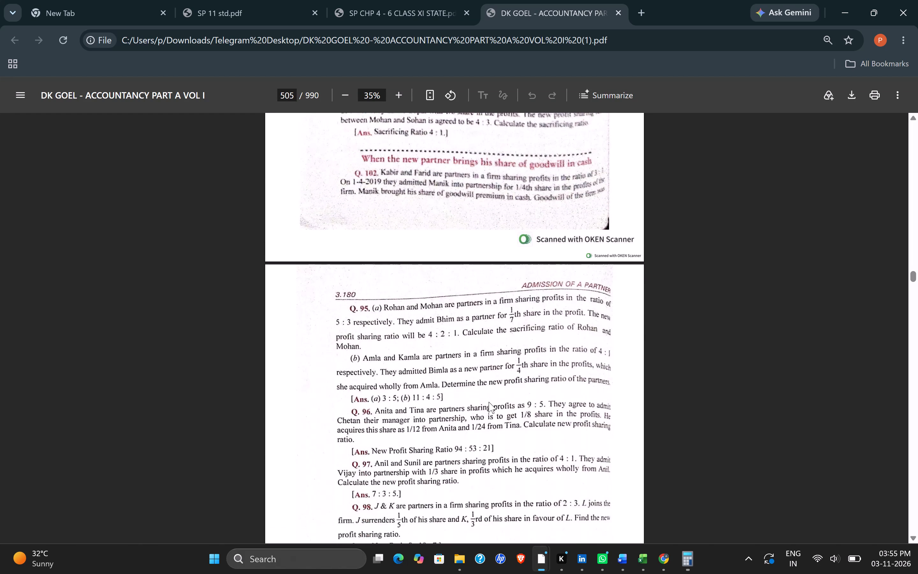
scroll(489, 402, down, 20)
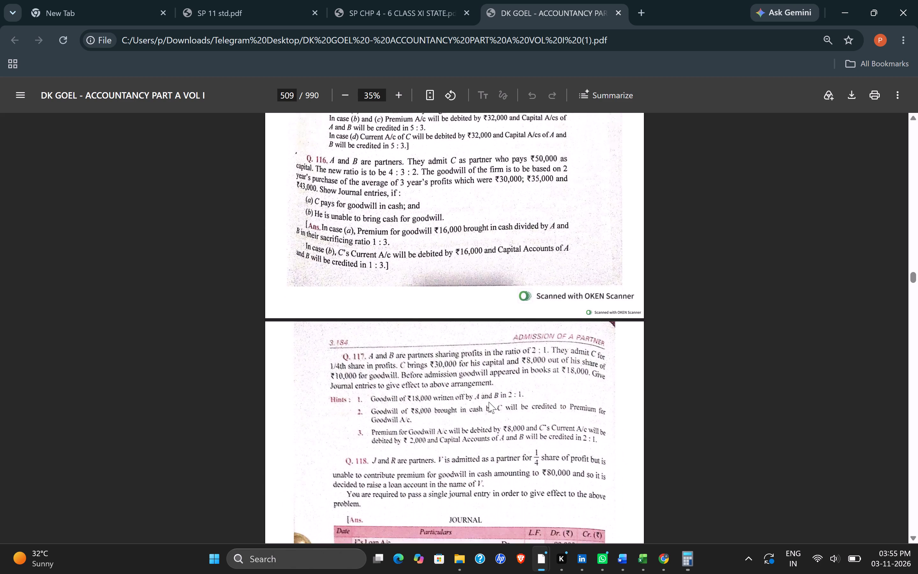
Skim the remaining balance sheet questions on partner admission and the problems with their solutions up to Solution 10.
scroll(489, 402, down, 18)
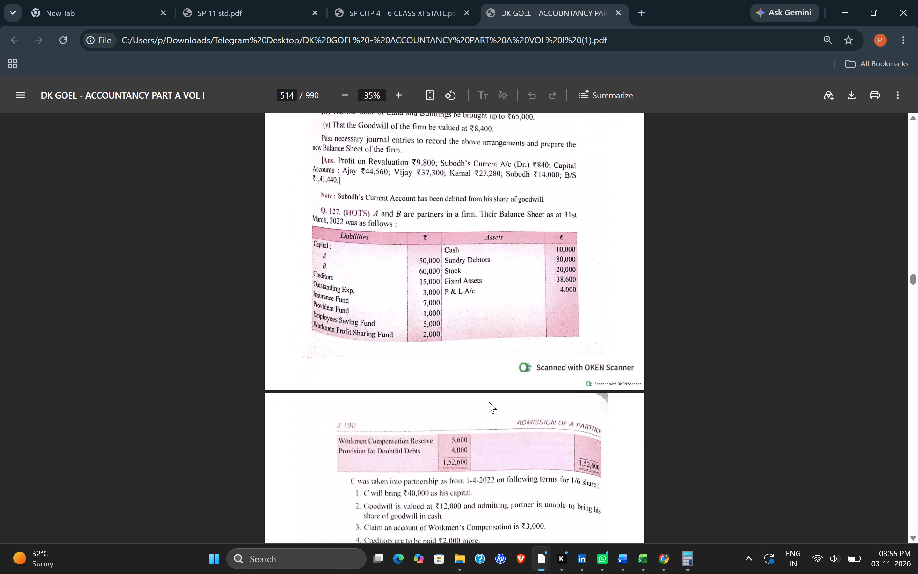
scroll(489, 402, down, 9)
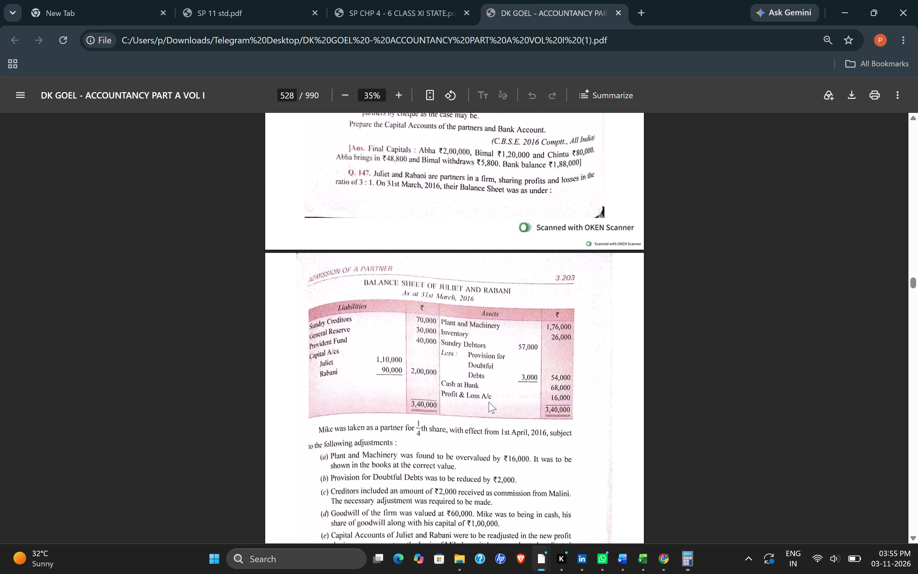
scroll(489, 402, down, 13)
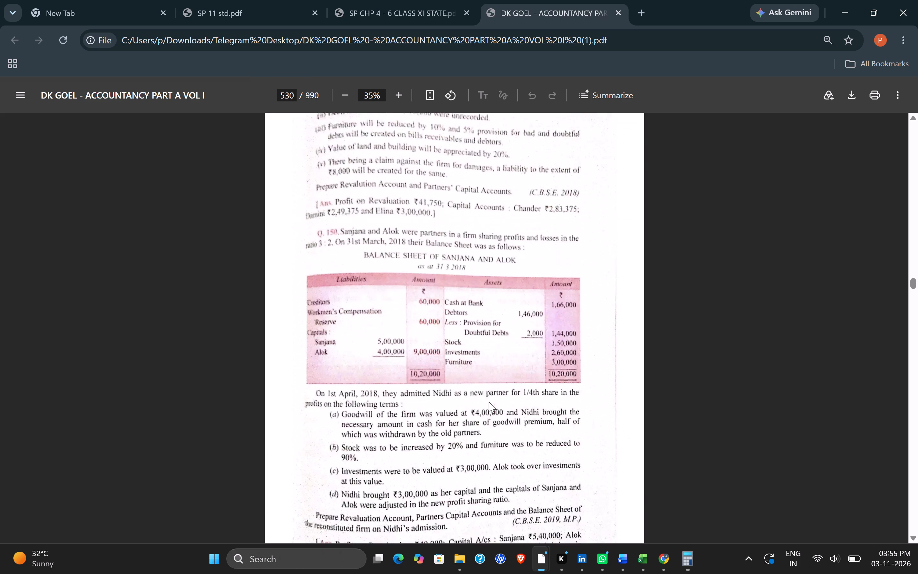
scroll(489, 402, down, 10)
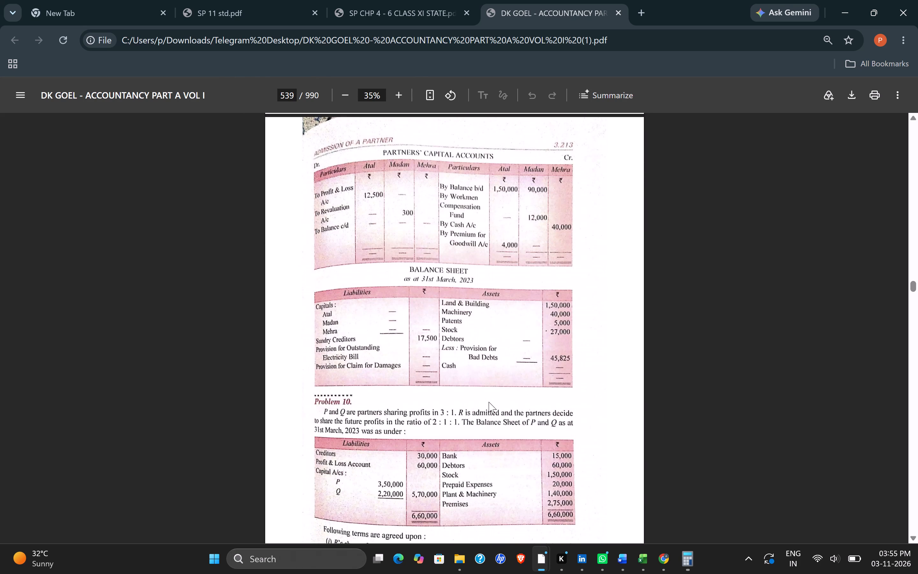
scroll(489, 402, down, 13)
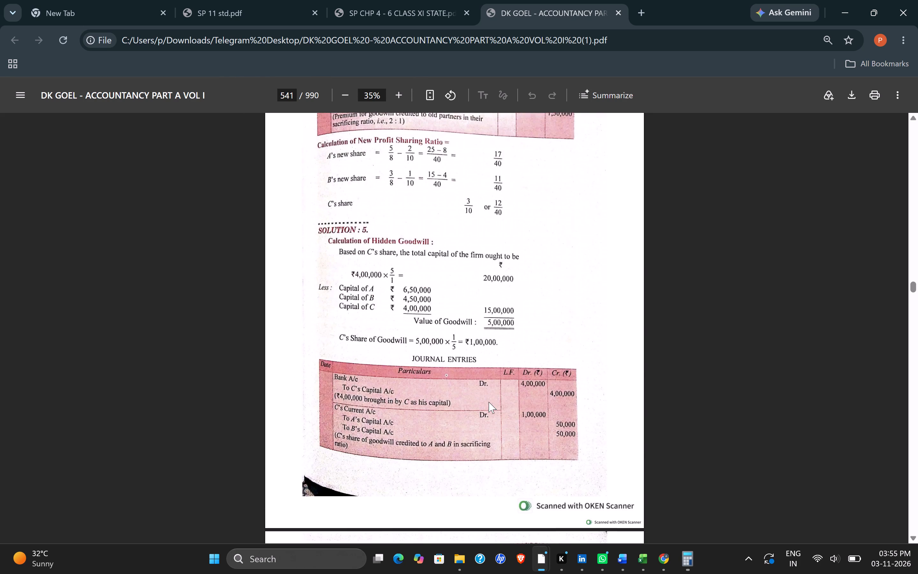
scroll(489, 402, down, 14)
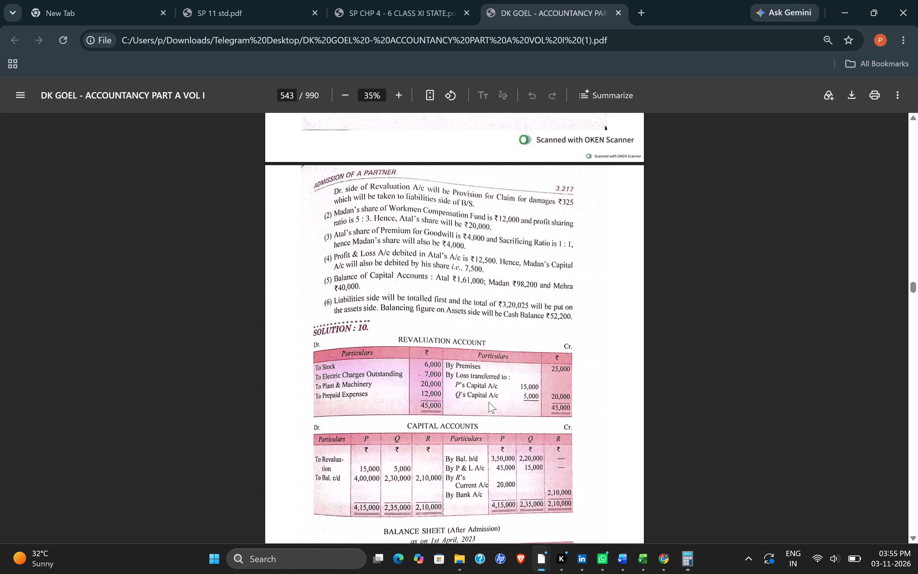
Look through the chapter's objective questions, covering true or false, fill in the blanks and matching, up to the multiple choice section.
scroll(489, 402, down, 7)
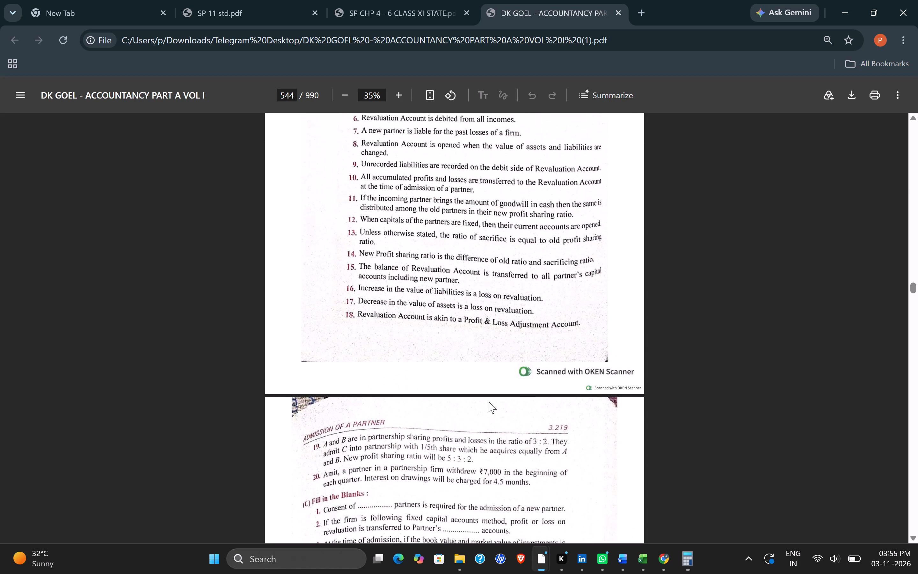
scroll(489, 402, down, 6)
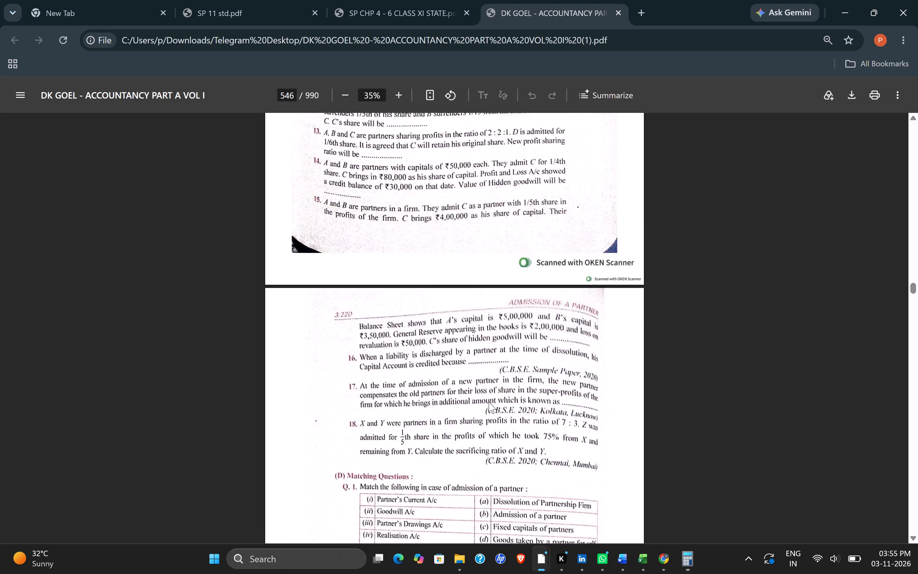
scroll(489, 402, down, 11)
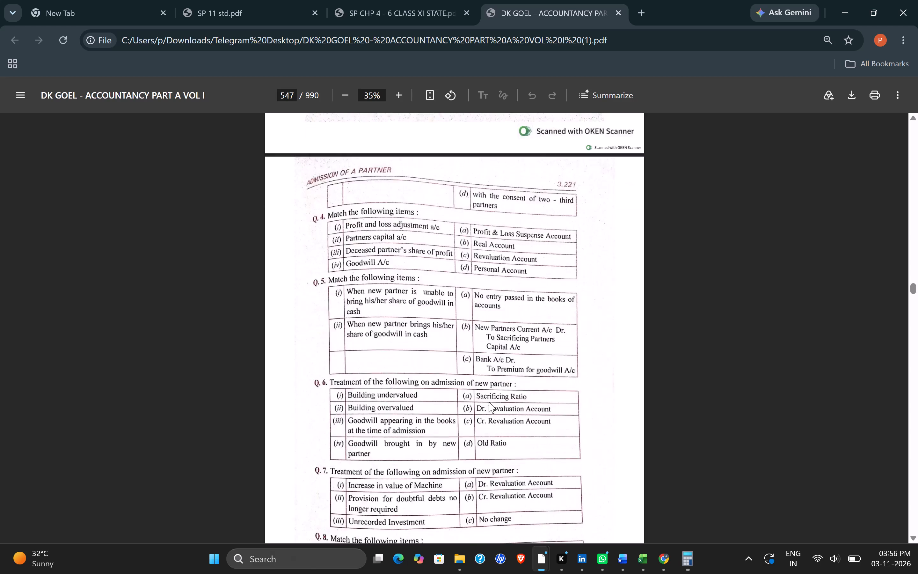
scroll(489, 402, down, 9)
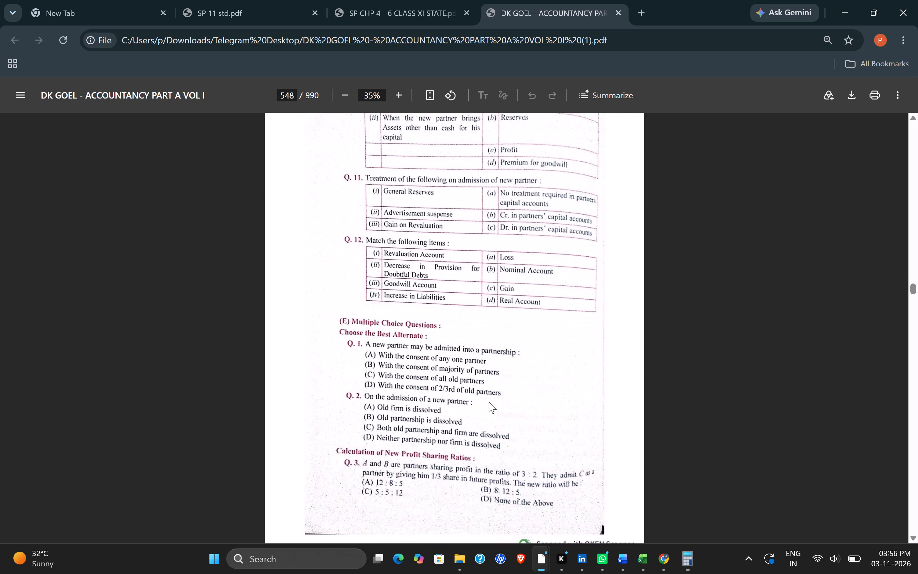
Find the sacrificing ratio multiple choice questions on page 551 and copy a screenshot of Q. 18 to Q. 24.
scroll(489, 402, down, 1)
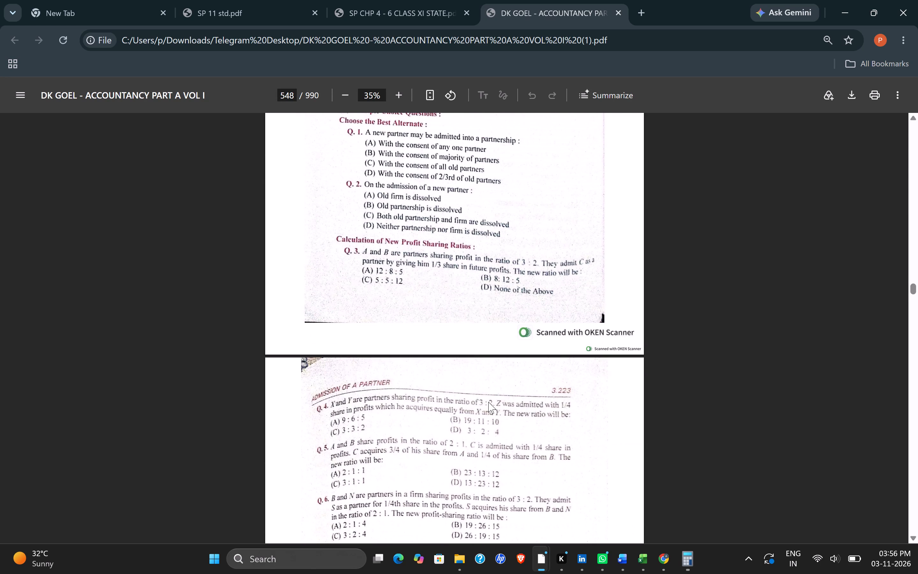
scroll(486, 403, down, 10)
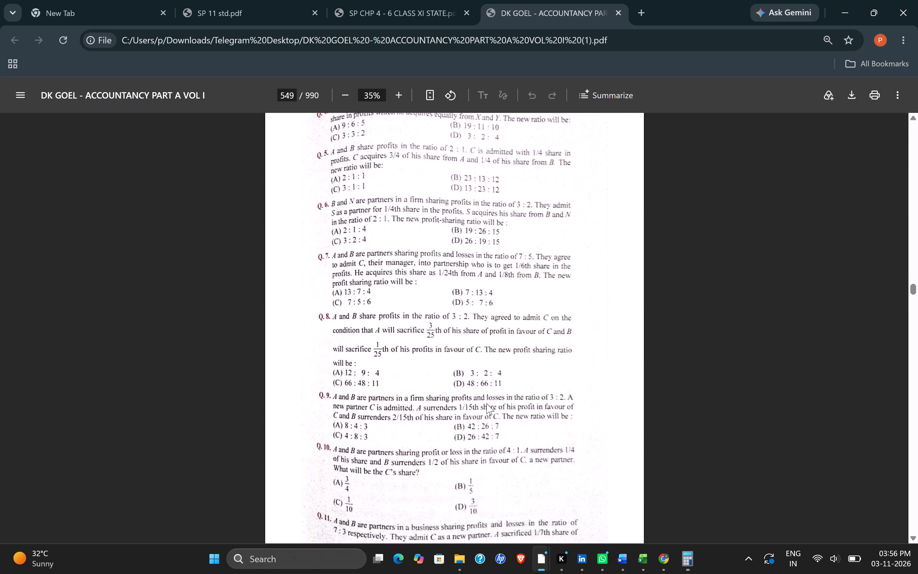
scroll(486, 403, down, 6)
scroll(486, 403, up, 2)
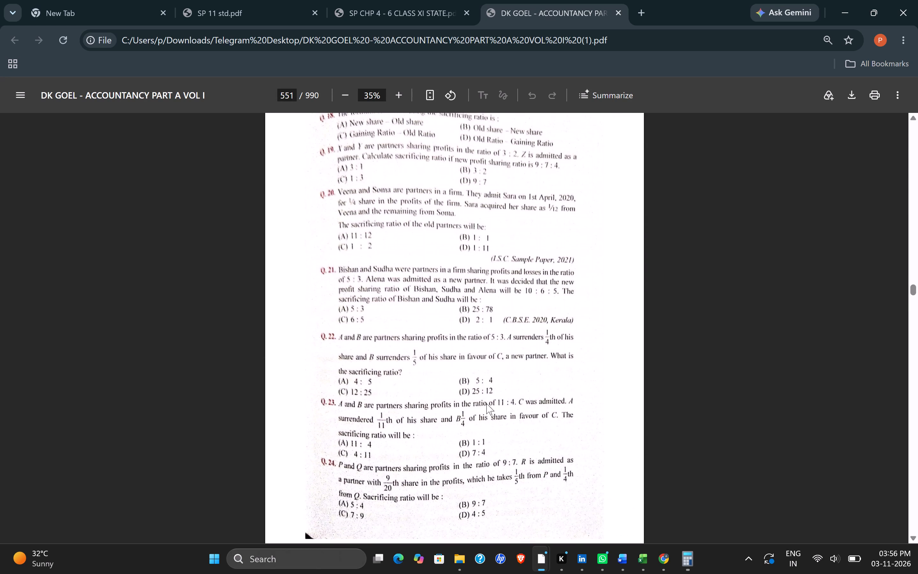
scroll(486, 403, up, 1)
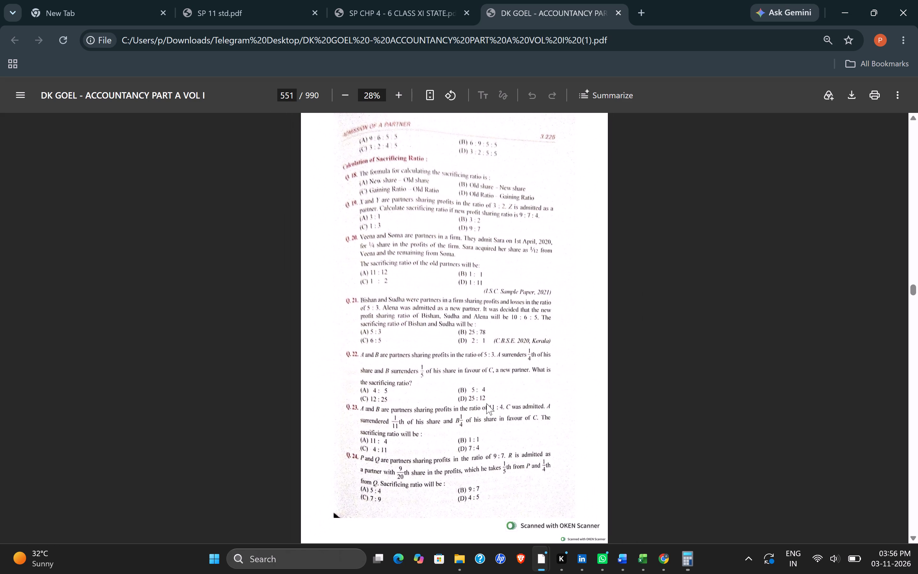
key(shift+super+s)
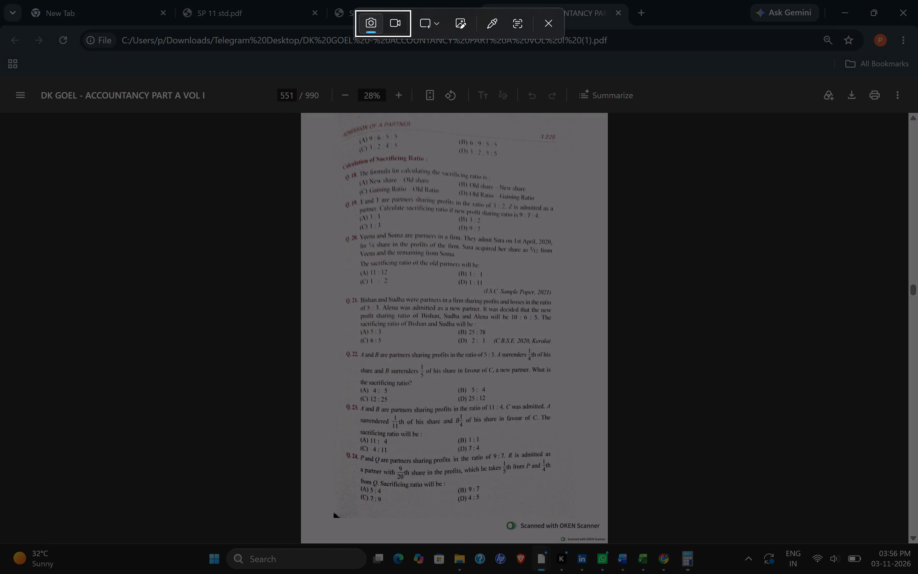
drag(333, 167, 557, 390)
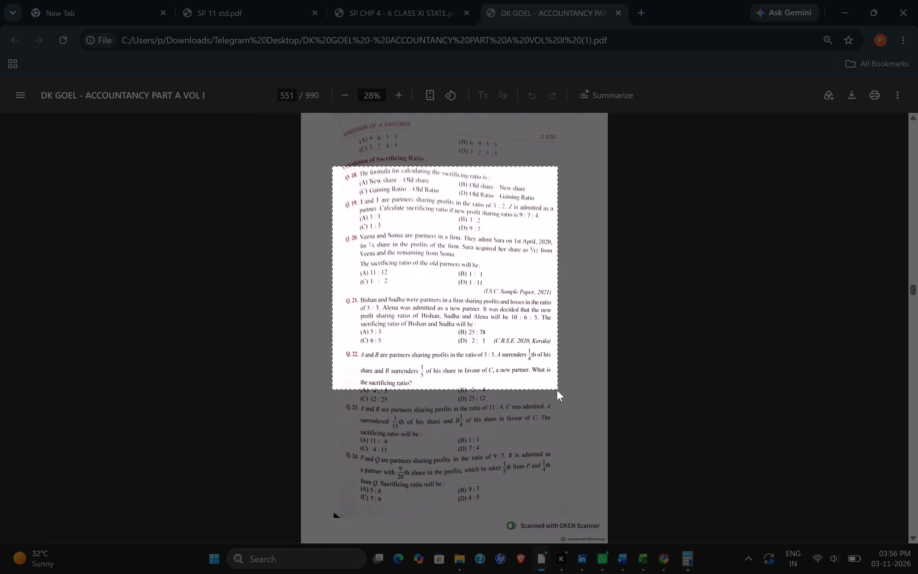
drag(557, 390, 546, 507)
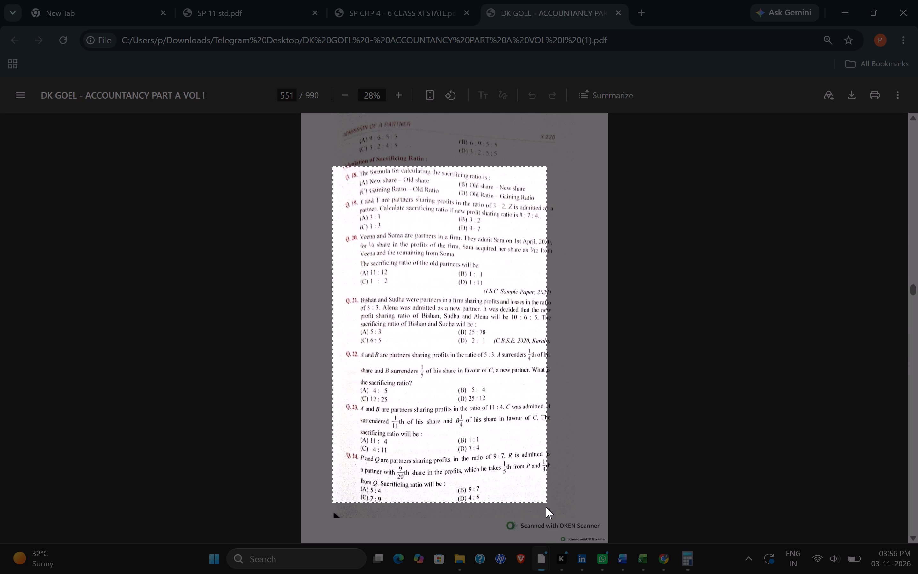
drag(546, 507, 583, 521)
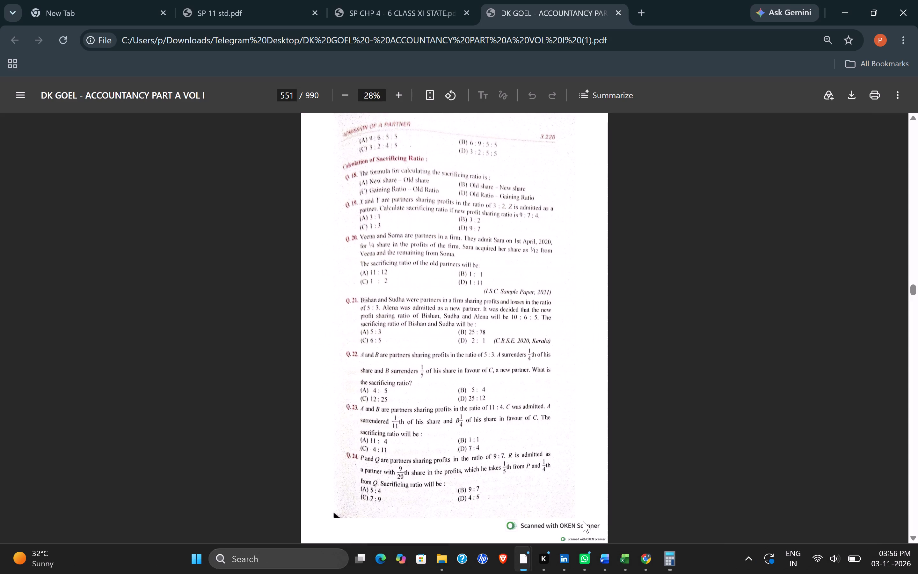
click(784, 392)
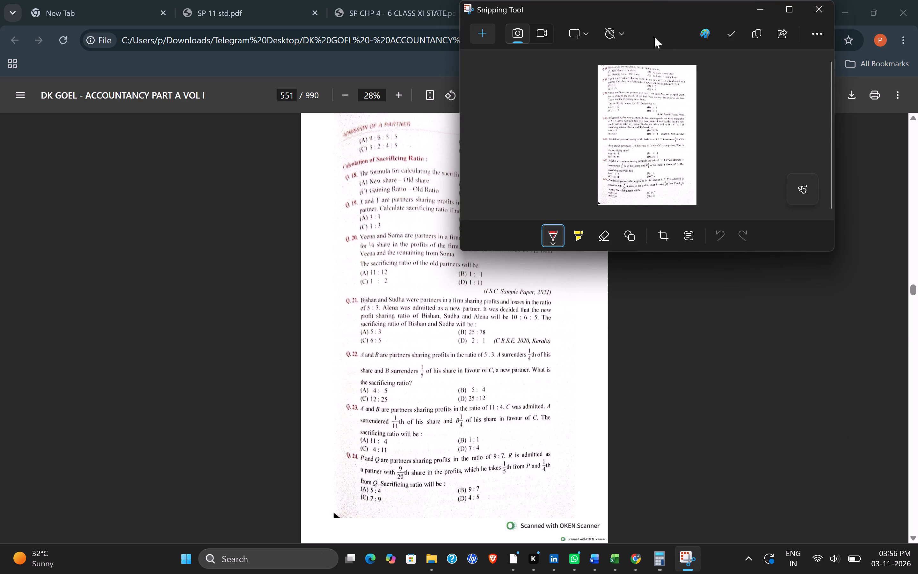
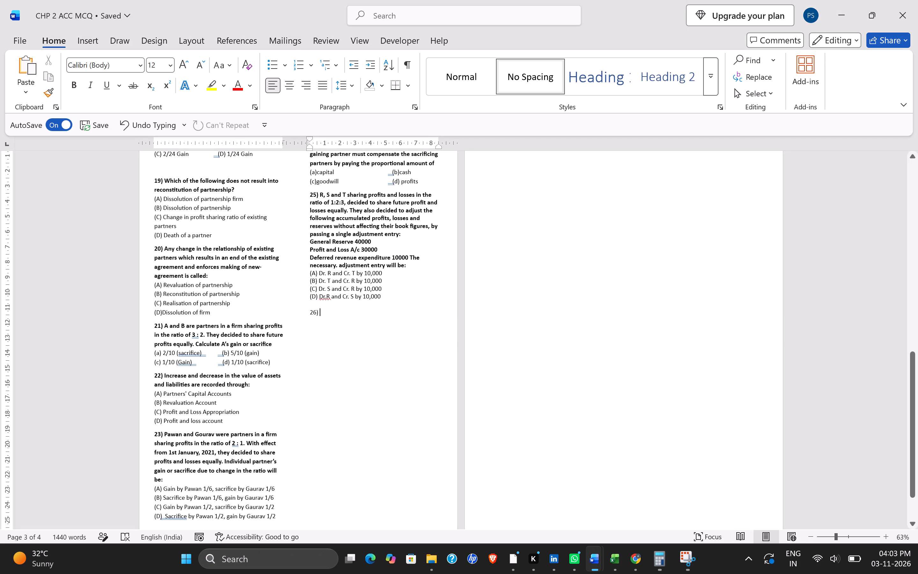
key(ctrl+v)
Add a blank line after question 26's options and renumber pasted Q.19 as "27)".
scroll(382, 338, up, 6)
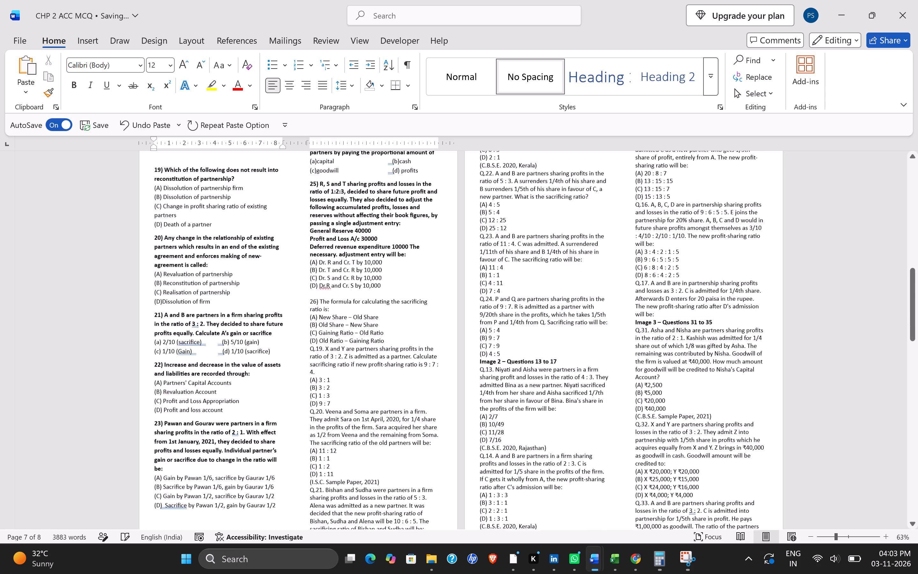
scroll(382, 338, up, 7)
scroll(382, 338, down, 5)
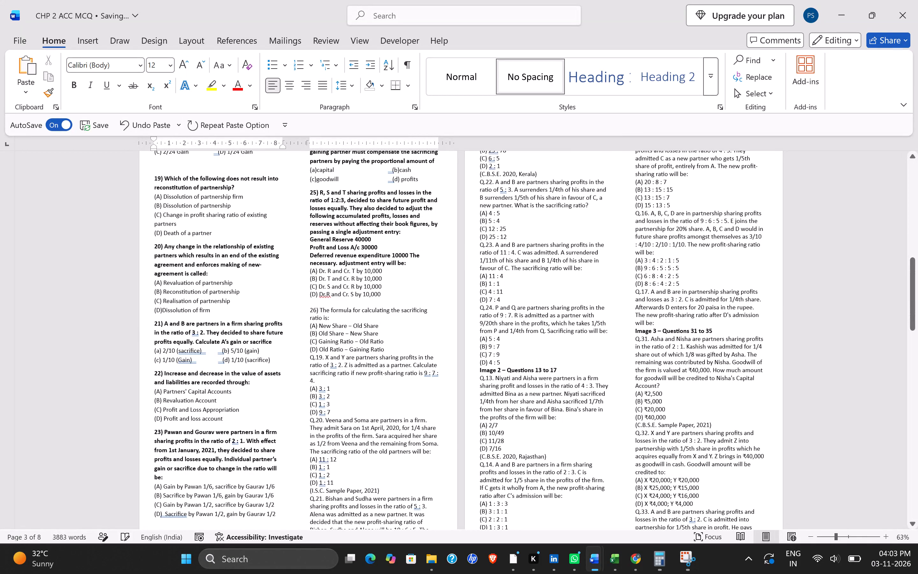
click(386, 349)
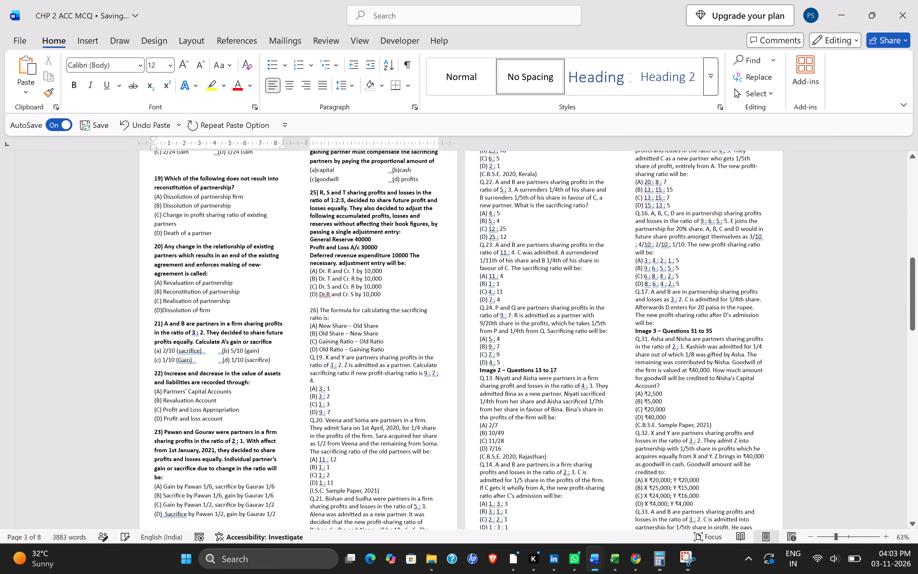
key(Return)
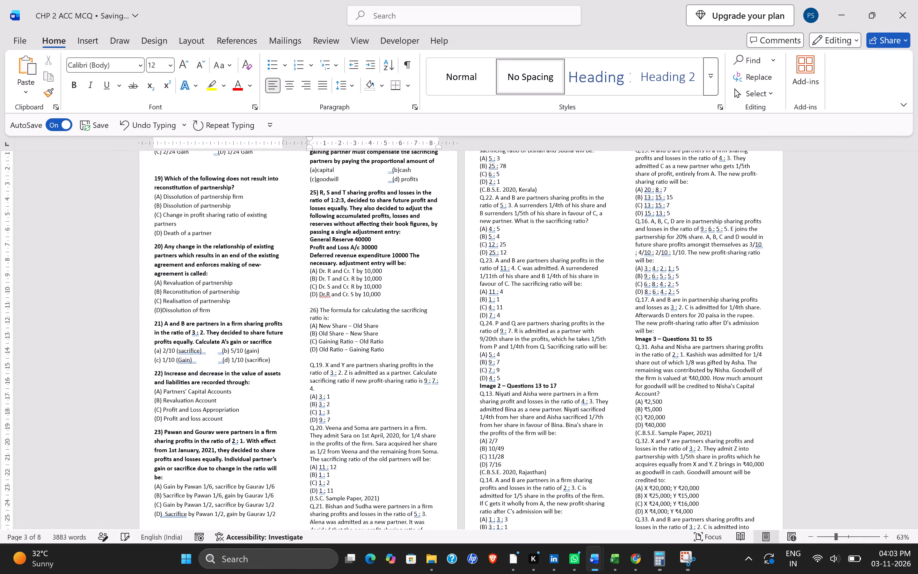
click(324, 366)
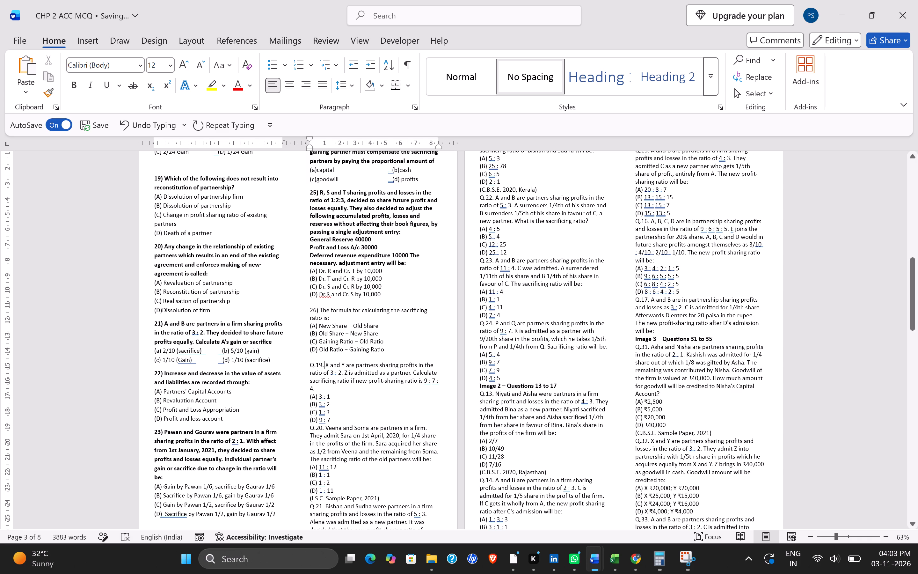
key(BackSpace)
key(BackSpace)
key(BackSpace)
key(BackSpace)
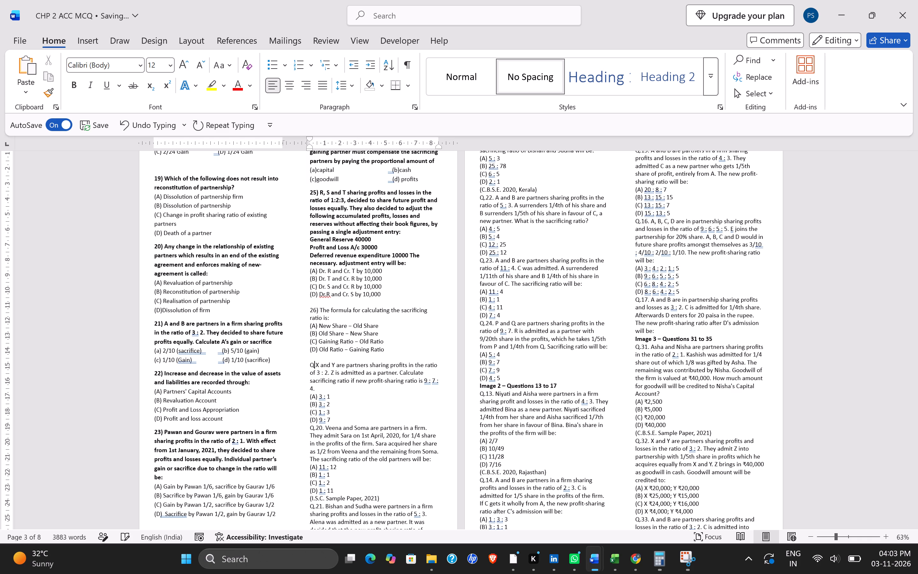
key(BackSpace)
text(27)
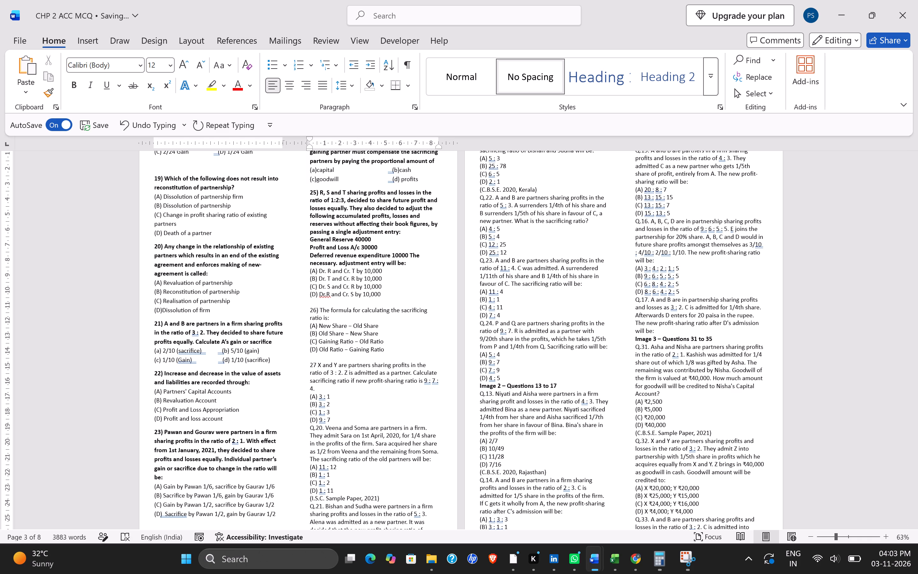
text())
key(space)
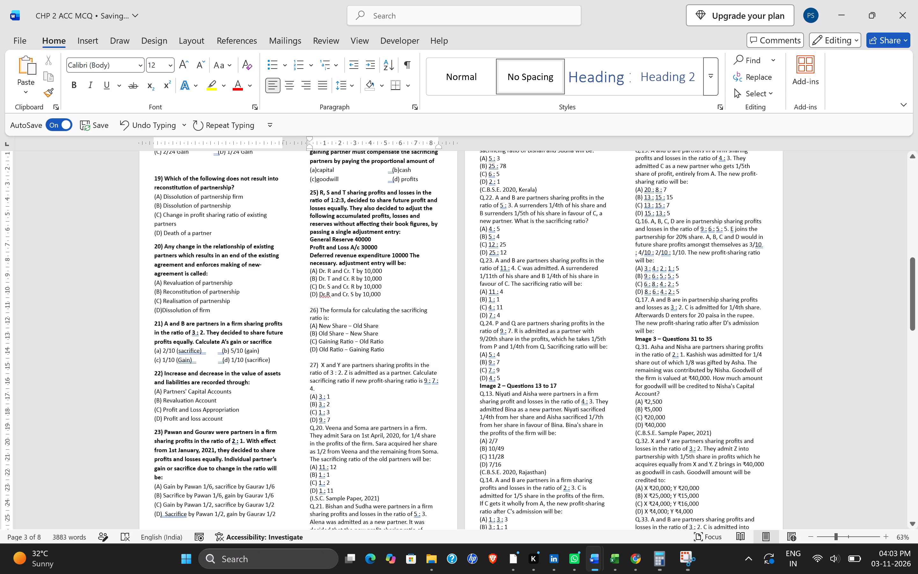
Add a blank line after question 27's options and renumber pasted Q.20 as "28)".
click(335, 420)
key(Return)
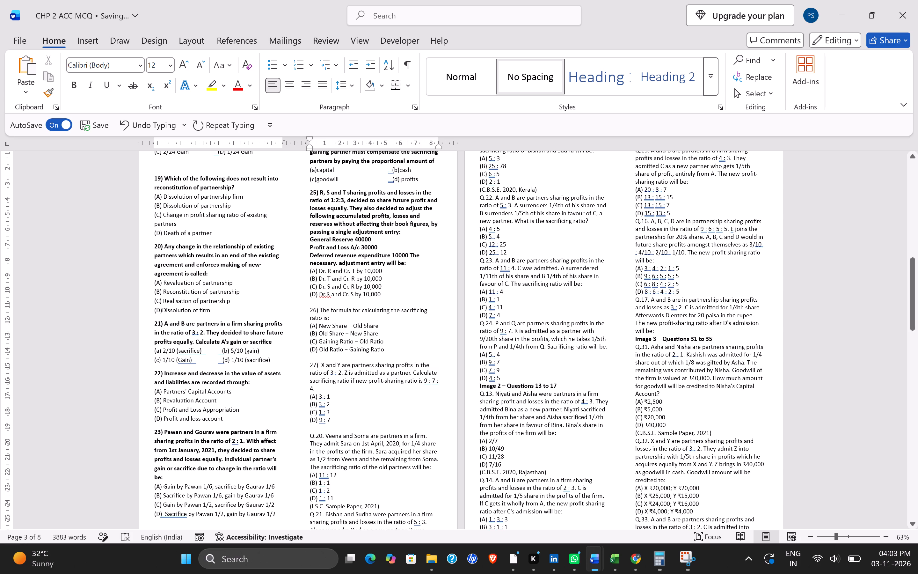
click(324, 438)
key(BackSpace)
key(BackSpace)
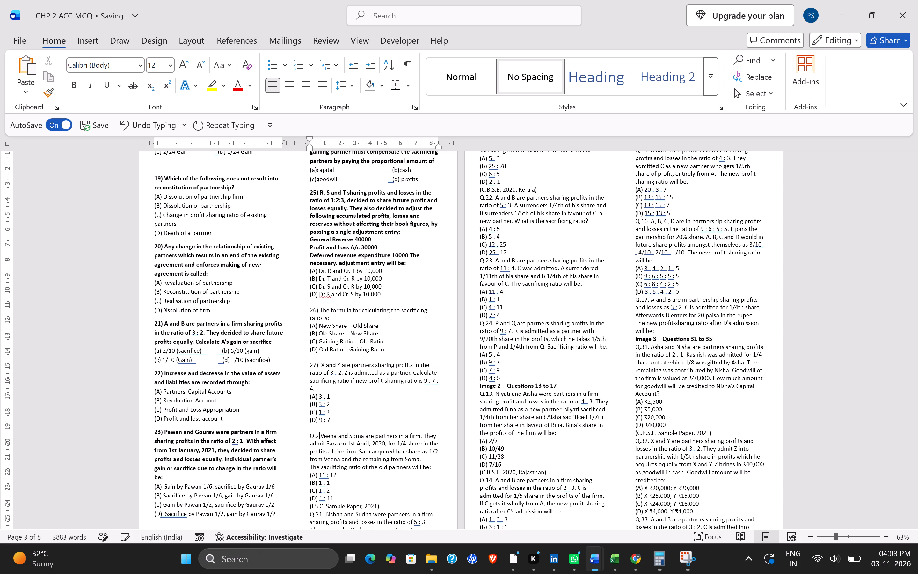
key(BackSpace)
key(BackSpace)
key(BackSpace)
text(28)
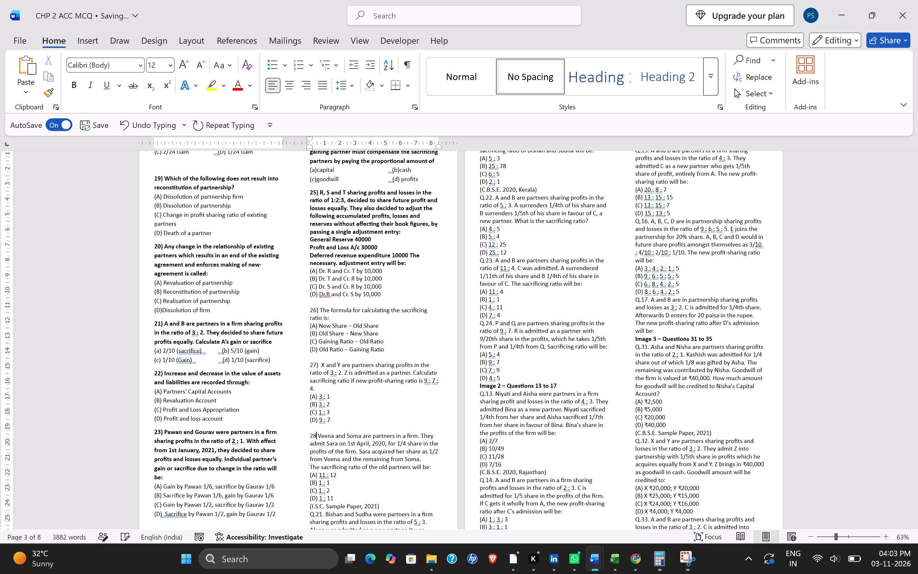
key(shift+parenright)
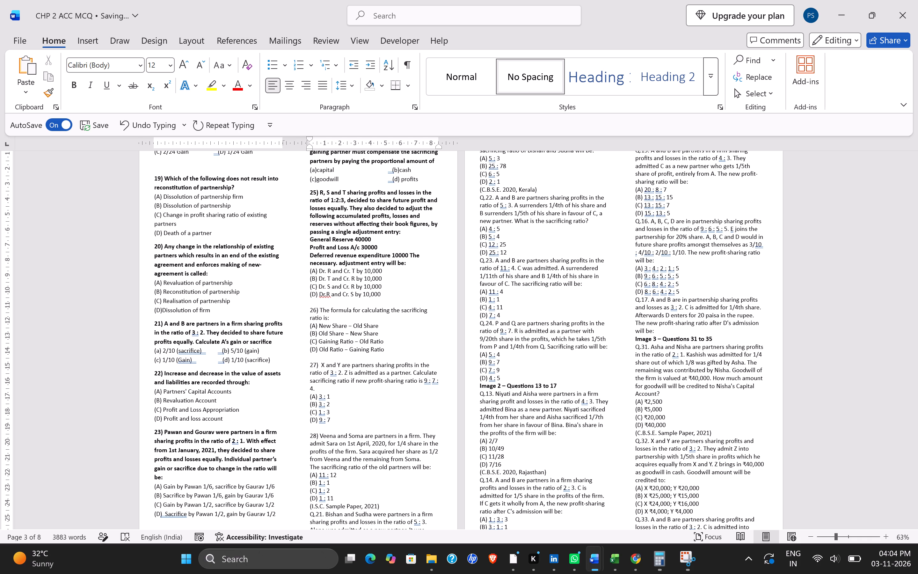
key(space)
Add a blank line after question 28's options and delete the "(I.S.C. Sample Paper, 2021)" source note.
scroll(345, 484, down, 1)
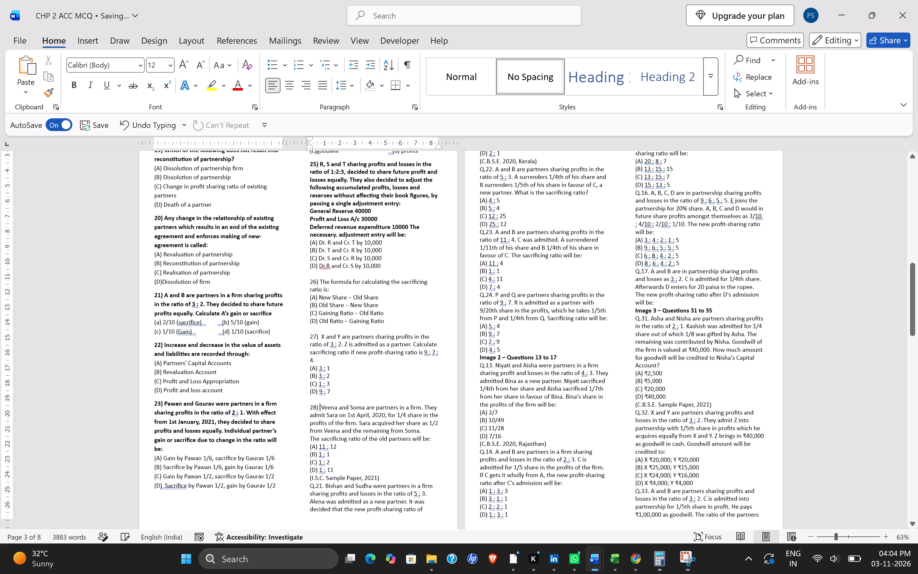
click(361, 469)
key(Return)
drag(305, 486, 386, 486)
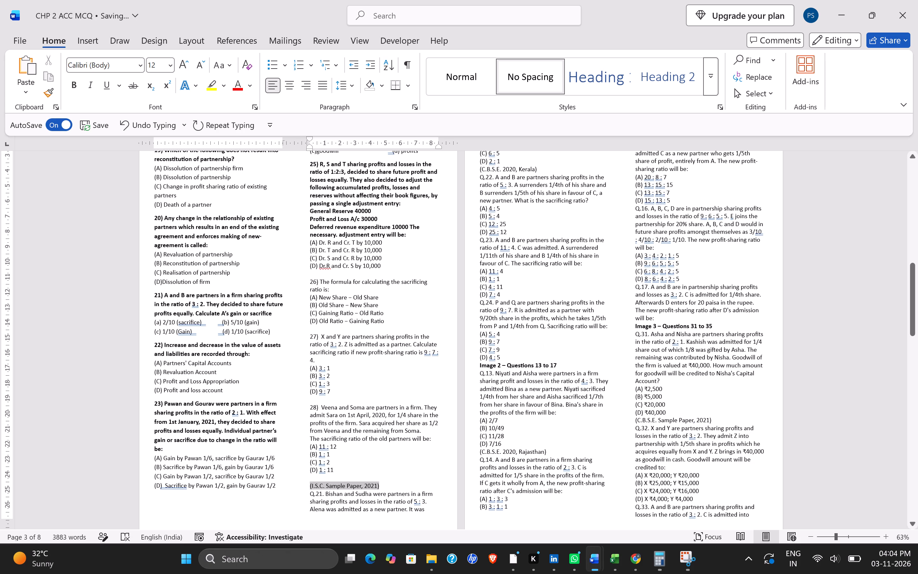
drag(386, 486, 393, 486)
key(BackSpace)
Renumber the pasted Q.21 about Bishan and Sudha as "29)".
key(Right)
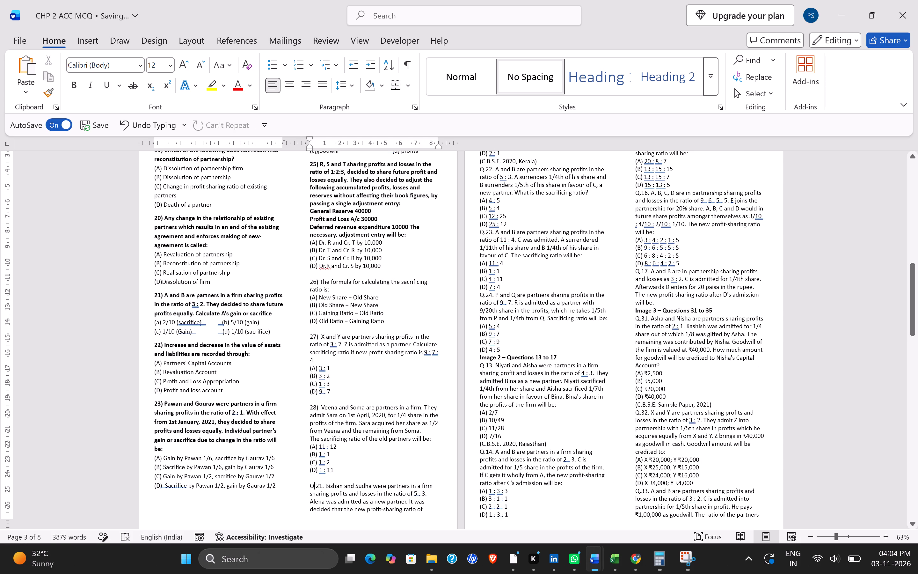
key(Right)
key(Right)
key(Right)
key(Right)
key(BackSpace)
key(BackSpace)
key(BackSpace)
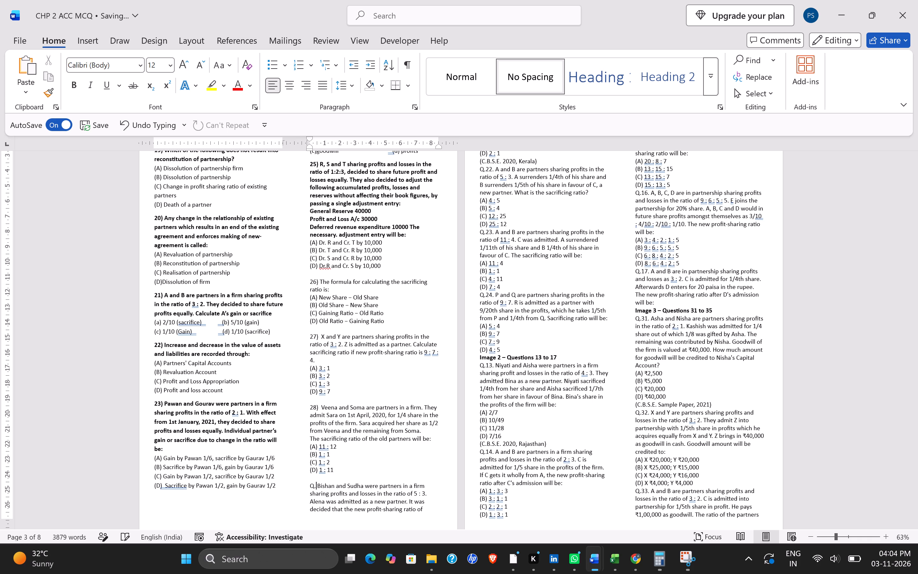
key(BackSpace)
key(BackSpace)
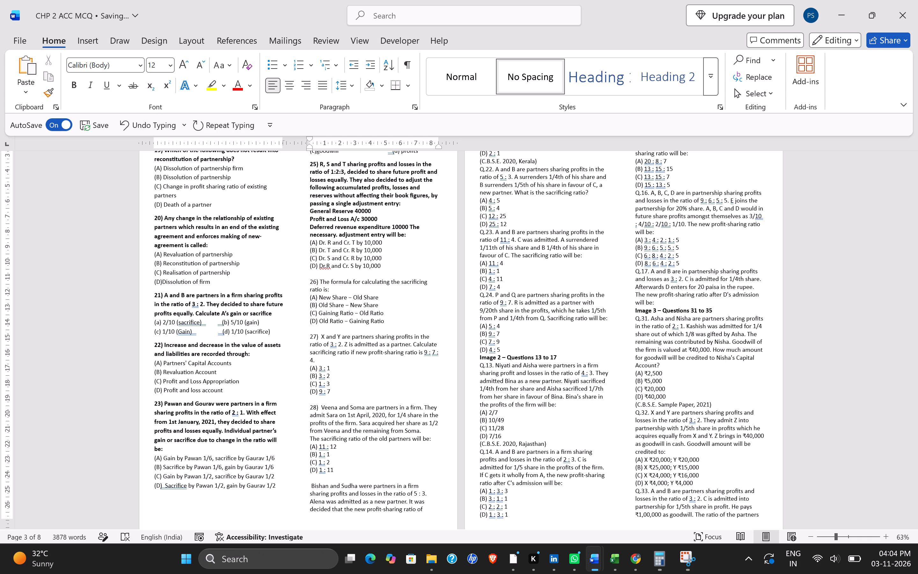
text(29)
key(shift+parenright)
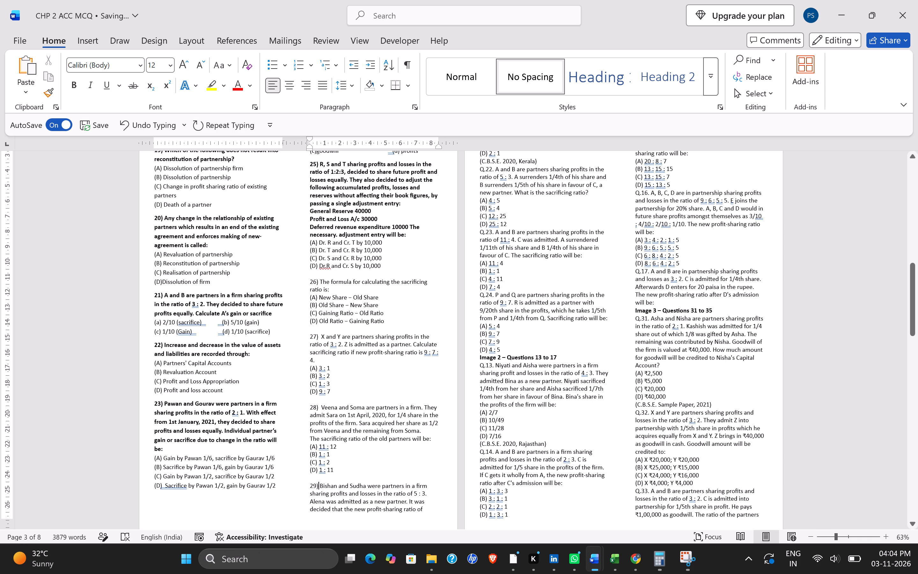
Make the question text of 26 and 27 bold, leaving their answer options in regular weight.
drag(309, 283, 334, 290)
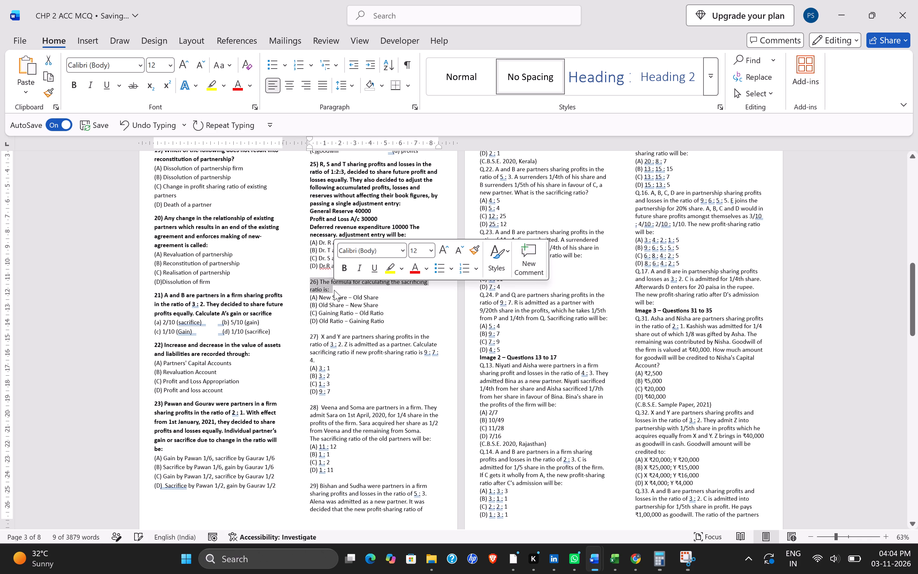
key(ctrl+b)
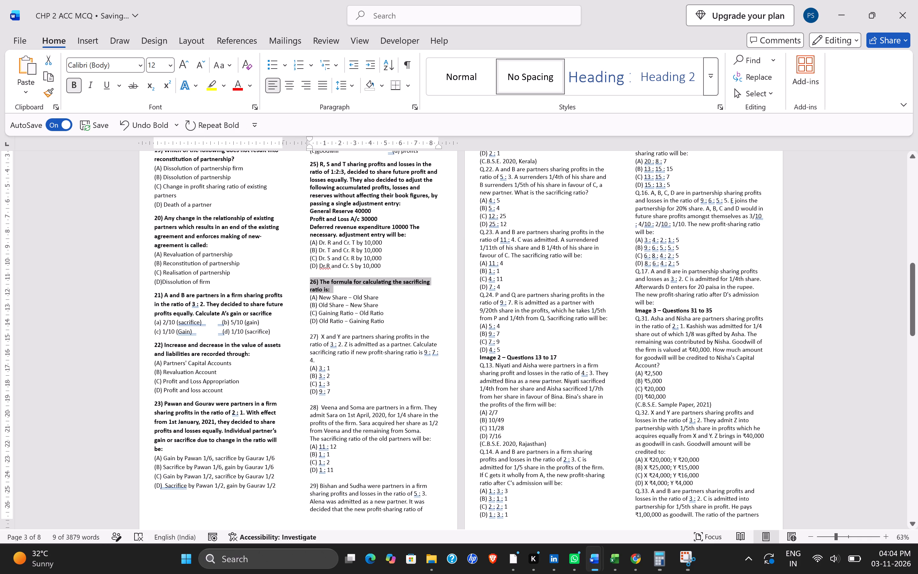
drag(306, 338, 379, 371)
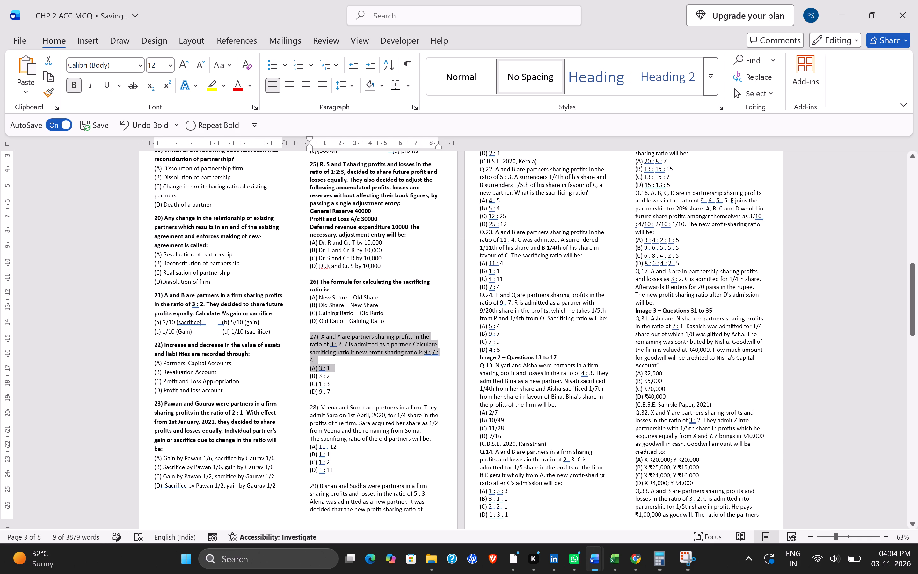
drag(379, 371, 347, 360)
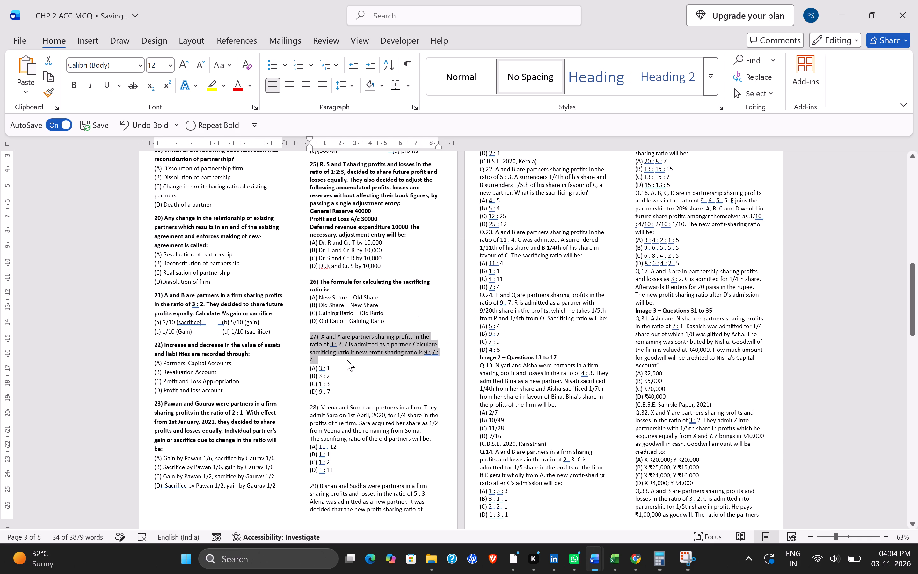
key(ctrl+b)
Bring question 27's option (B) up beside option (A), separated by a wide gap of spaces.
click(304, 368)
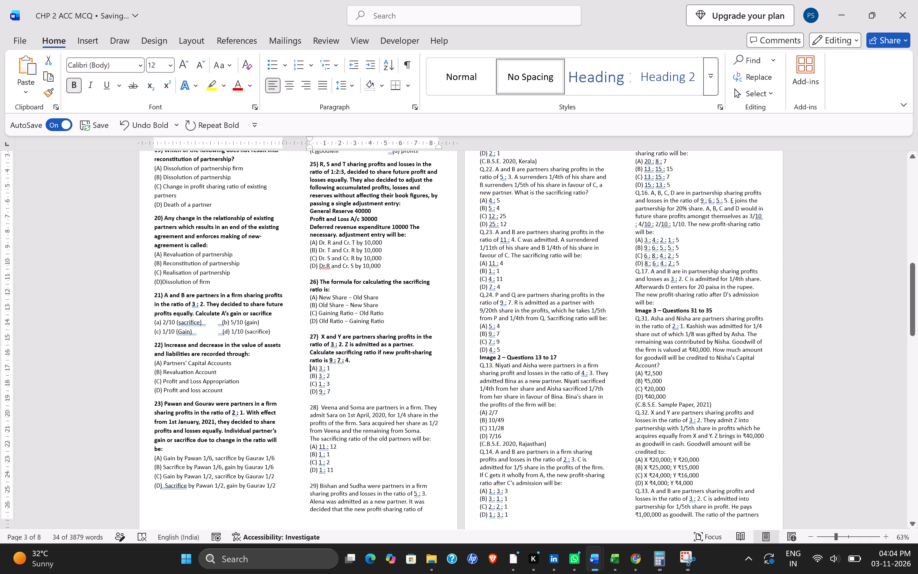
click(305, 379)
key(BackSpace)
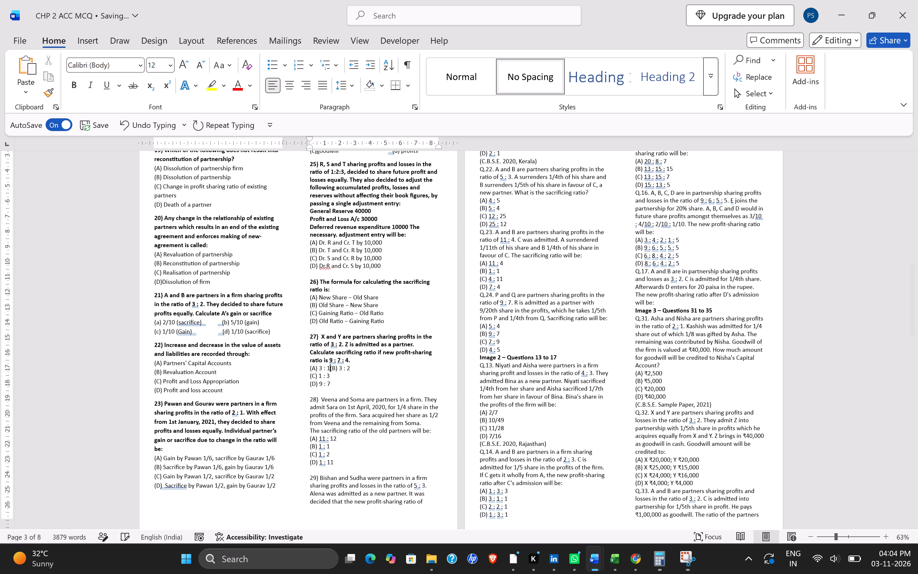
key(space)
key(space)
key(space)
key(space)
key(space)
key(space)
key(space)
key(space)
key(space)
key(space)
key(space)
key(space)
key(space)
key(space)
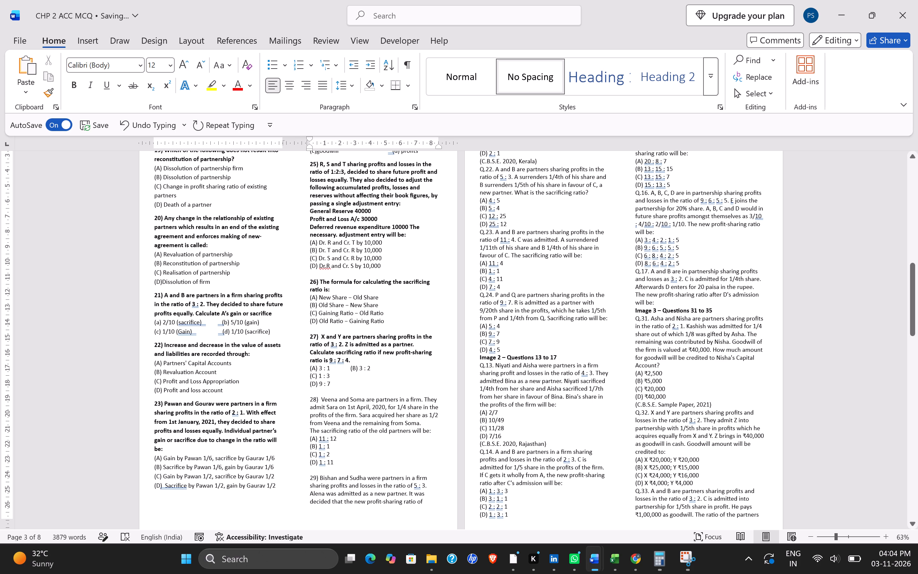
Widen the gap of spaces between question 27's options (A) and (B) so (B) sits well across the column.
key(space)
key(space)
key(space)
key(space)
key(space)
key(space)
key(space)
key(space)
key(space)
key(space)
key(space)
key(space)
key(space)
key(space)
key(space)
key(space)
key(space)
key(space)
key(space)
key(space)
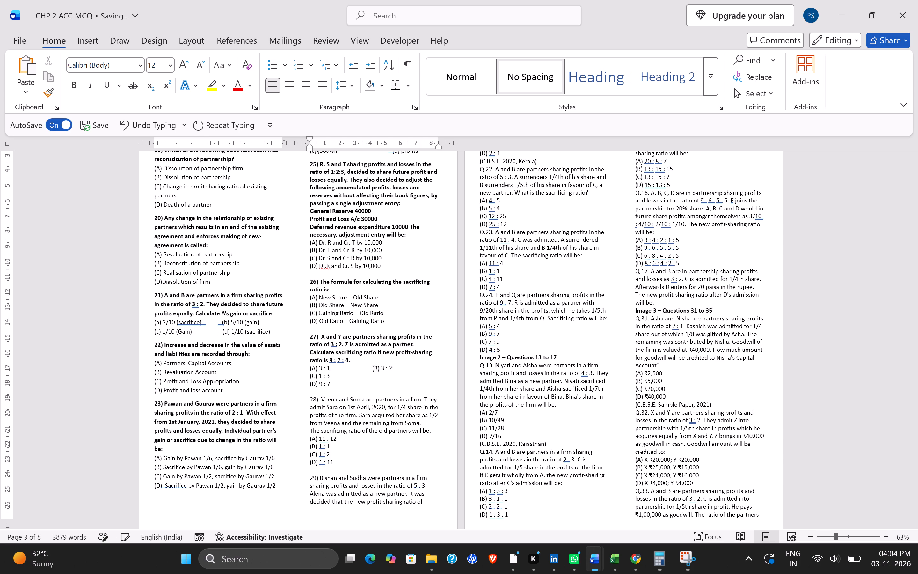
Bring question 27's option (D) up beside option (C), spaced across so it lines up under option (B).
click(306, 386)
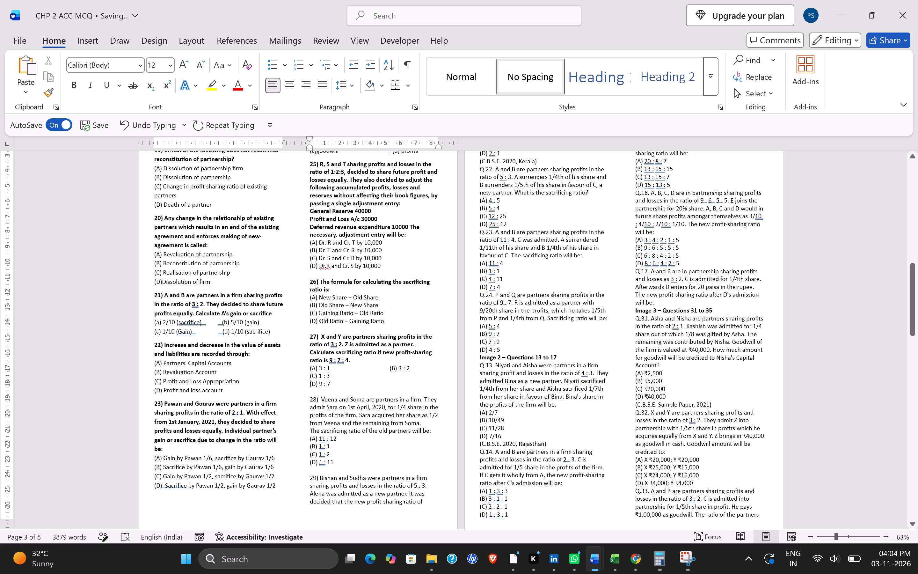
key(BackSpace)
key(space)
key(space)
key(space)
key(space)
key(space)
key(space)
key(space)
key(space)
key(space)
key(space)
key(space)
key(space)
key(space)
key(space)
key(space)
key(space)
key(space)
key(space)
key(space)
key(space)
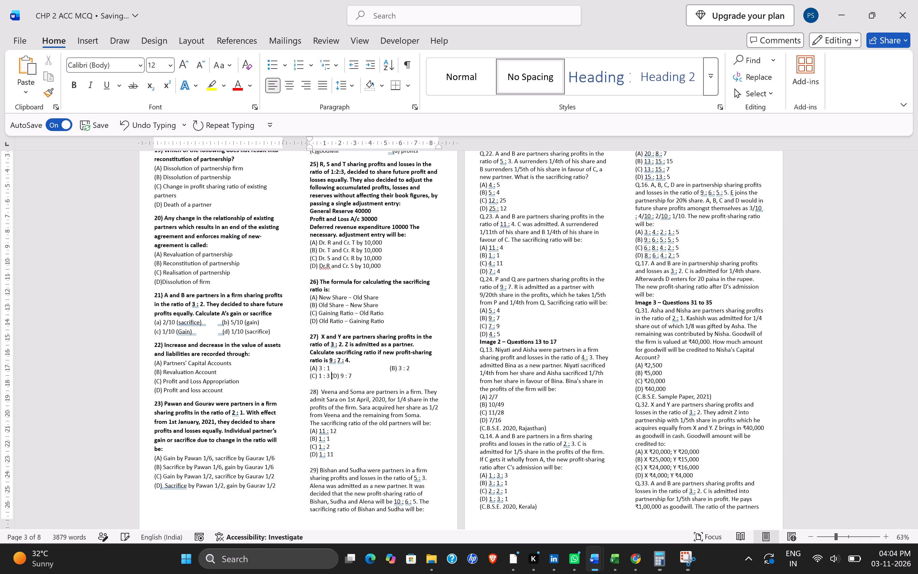
key(space)
key(space)
key(space)
key(space)
key(space)
key(space)
key(space)
Bring question 28's option (B) up beside option (A), separated by a wide gap of spaces.
click(308, 441)
key(BackSpace)
key(space)
key(space)
key(space)
key(space)
key(space)
key(space)
key(space)
key(space)
key(space)
key(space)
key(space)
key(space)
key(space)
key(space)
key(space)
key(space)
key(space)
key(space)
key(space)
key(space)
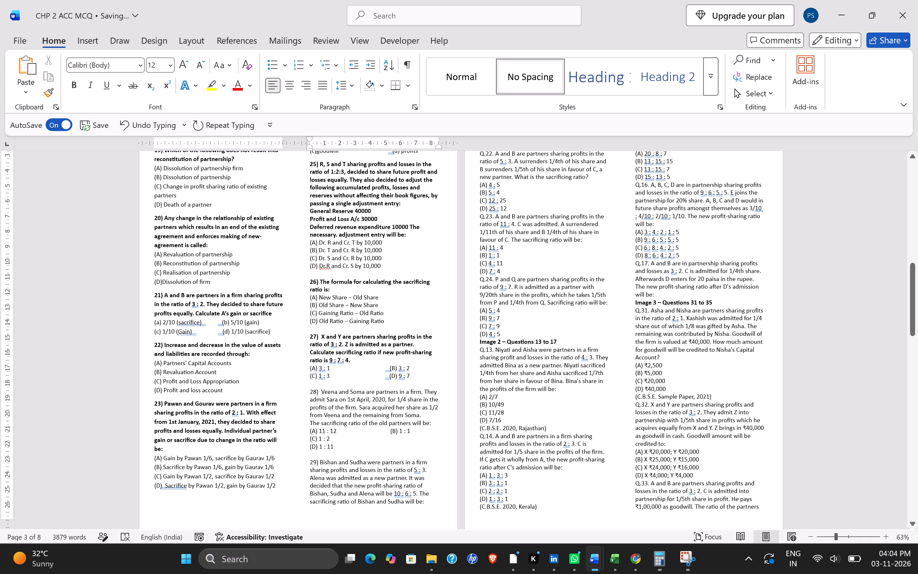
Bring question 28's option (D) up beside option (C), spaced across so it lines up under option (B).
click(306, 449)
key(BackSpace)
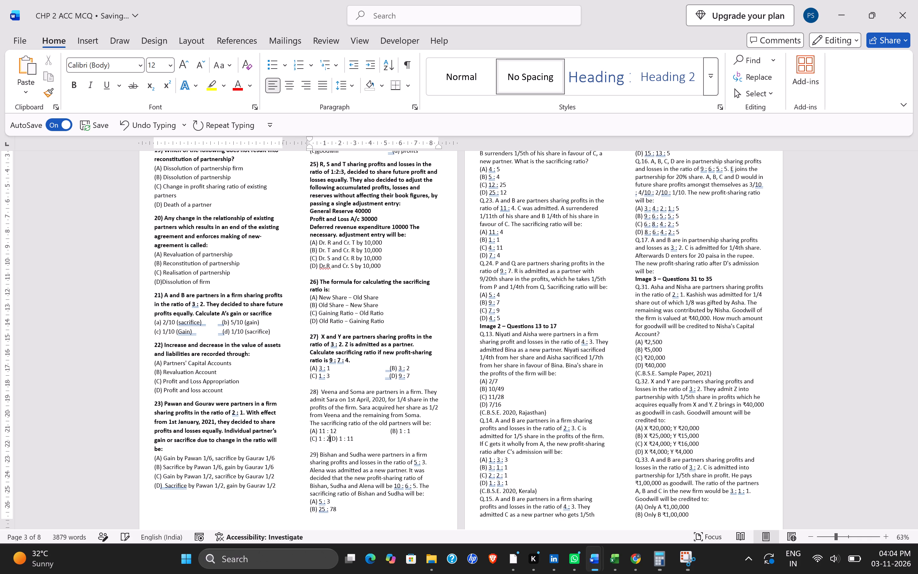
key(space)
key(space)
key(space)
key(space)
key(space)
key(space)
key(space)
key(space)
key(space)
key(space)
key(space)
key(space)
key(space)
key(space)
key(space)
key(space)
key(space)
key(space)
key(space)
key(space)
Make question 28's text about Veena and Soma bold, leaving its answer options in regular weight.
scroll(308, 458, down, 1)
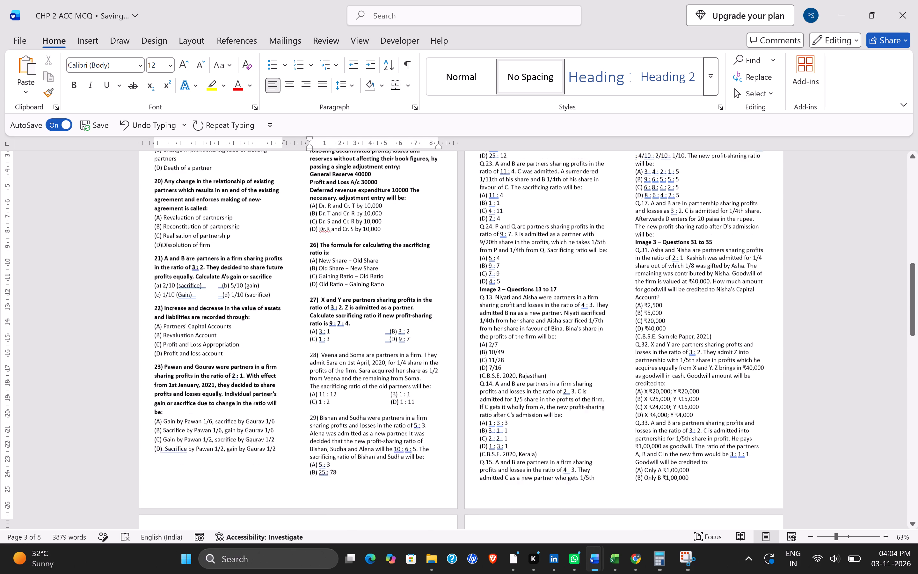
scroll(308, 458, down, 1)
drag(305, 331, 435, 363)
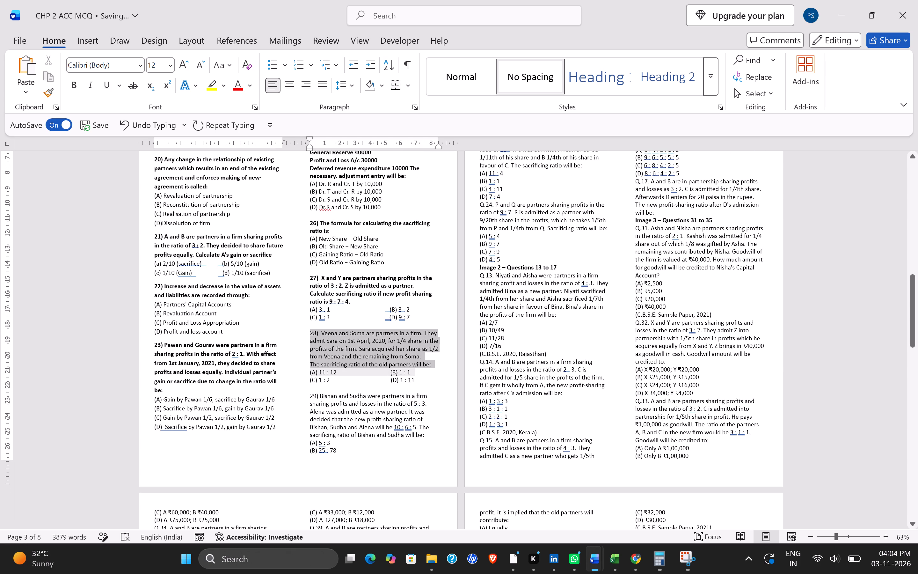
drag(435, 363, 434, 362)
key(ctrl+b)
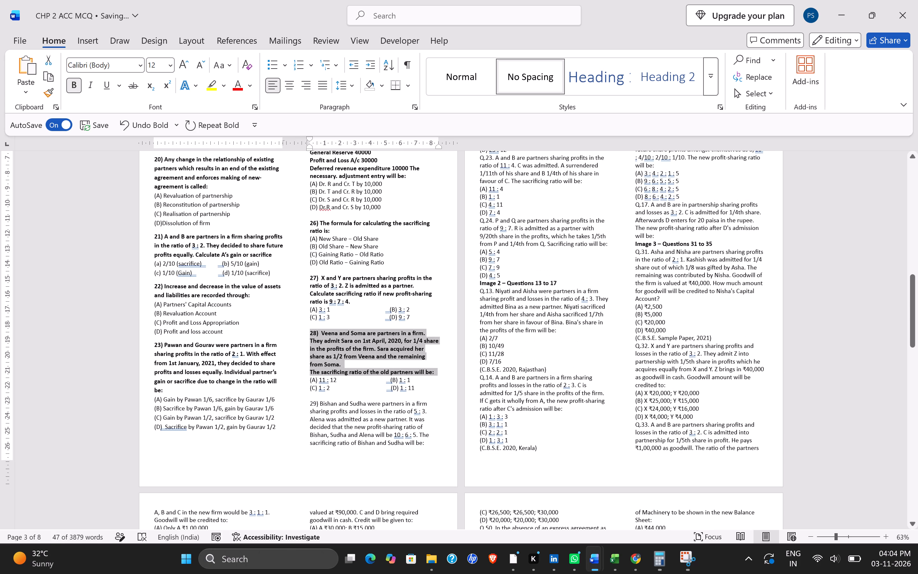
Make question 29's text about Bishan and Sudha bold.
click(379, 430)
scroll(379, 430, down, 1)
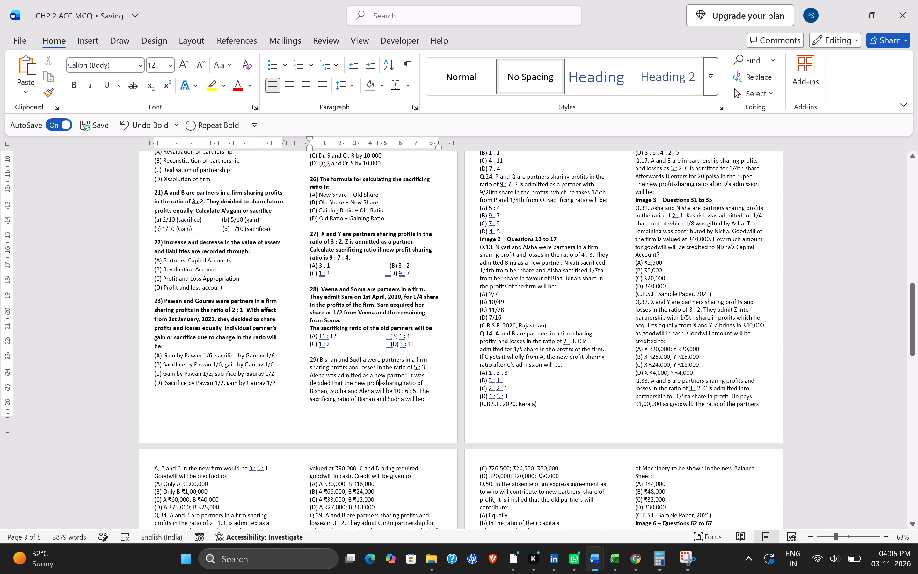
scroll(379, 430, up, 3)
scroll(379, 430, down, 2)
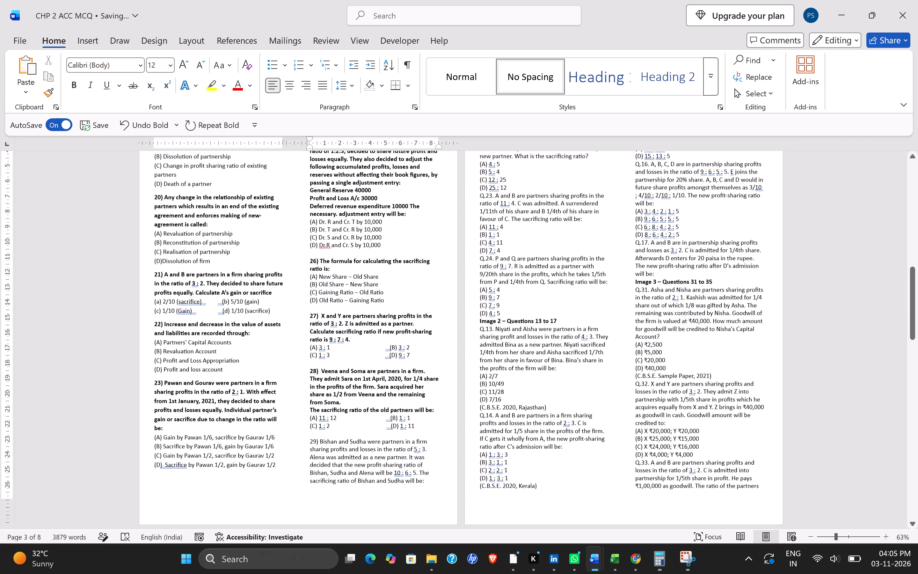
drag(304, 444, 429, 479)
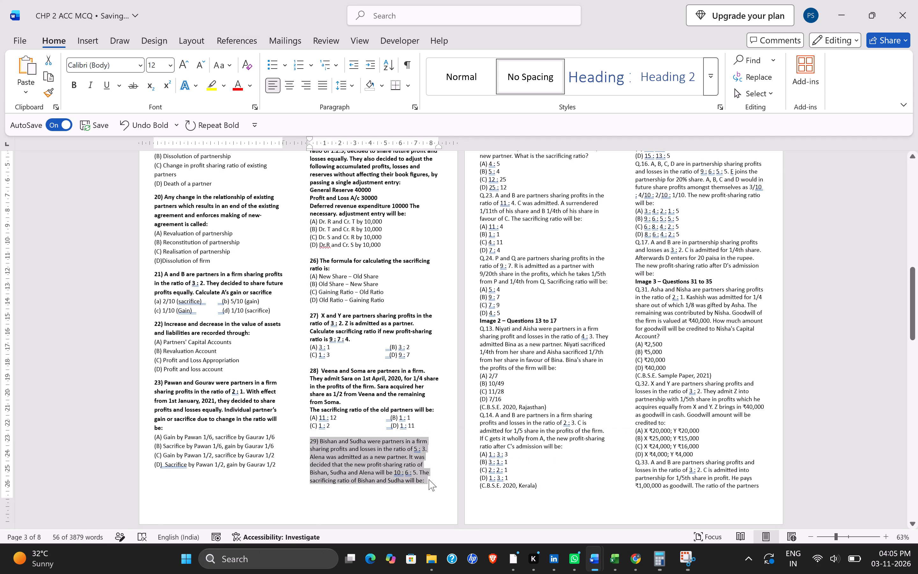
key(ctrl+b)
Bring question 29's option (B) up beside option (A) on the following page, separated by a wide gap of spaces.
scroll(551, 275, up, 1)
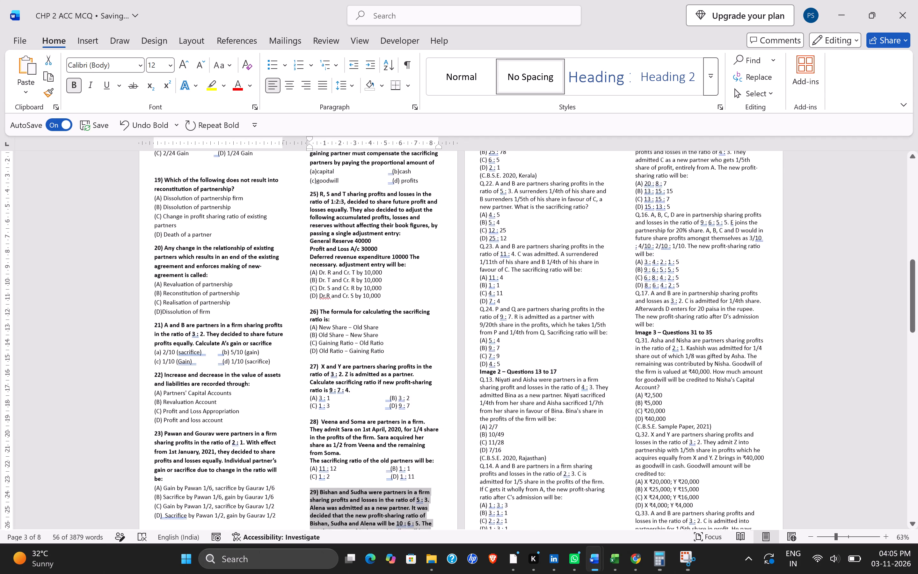
scroll(551, 275, up, 1)
click(478, 206)
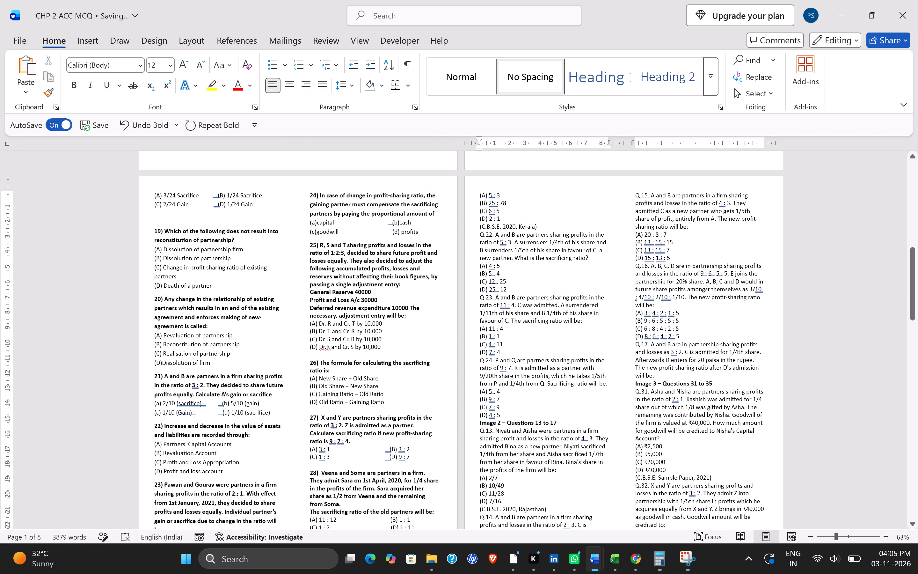
key(BackSpace)
key(space)
key(space)
key(space)
key(space)
key(space)
key(space)
key(space)
key(space)
key(space)
key(space)
key(space)
key(space)
key(space)
key(space)
key(space)
key(space)
key(space)
key(space)
key(space)
key(space)
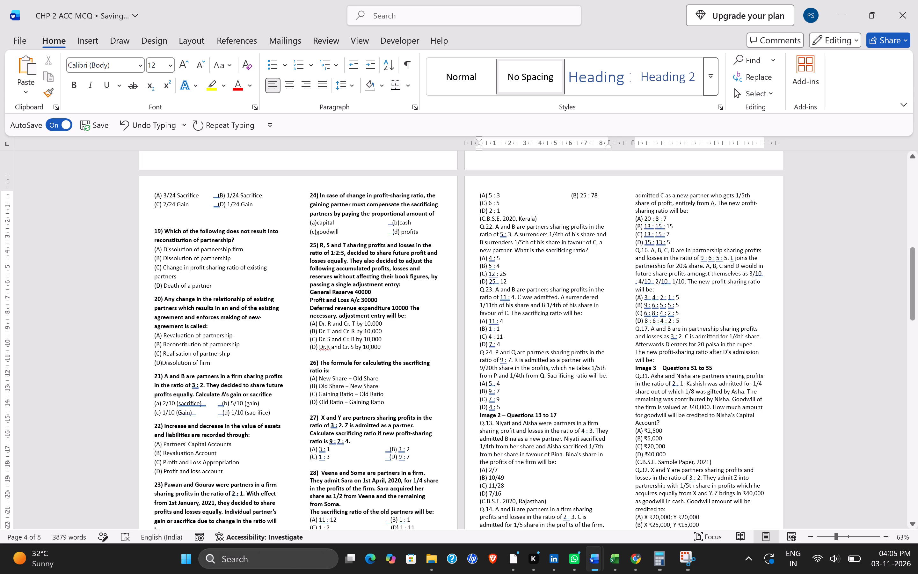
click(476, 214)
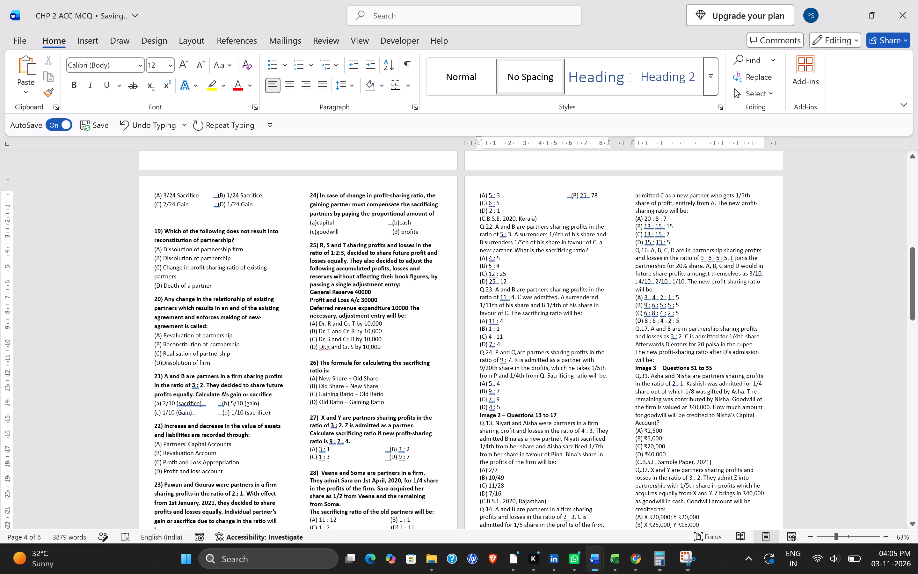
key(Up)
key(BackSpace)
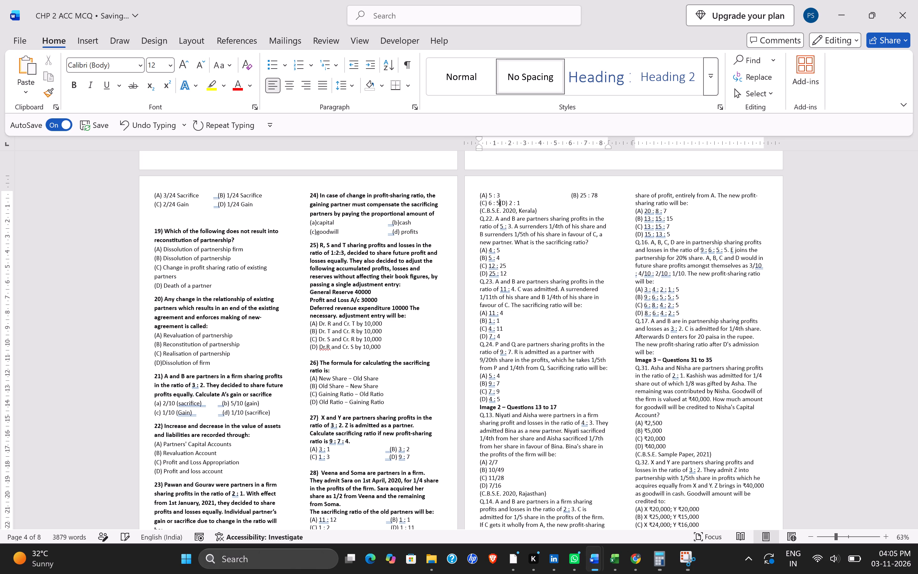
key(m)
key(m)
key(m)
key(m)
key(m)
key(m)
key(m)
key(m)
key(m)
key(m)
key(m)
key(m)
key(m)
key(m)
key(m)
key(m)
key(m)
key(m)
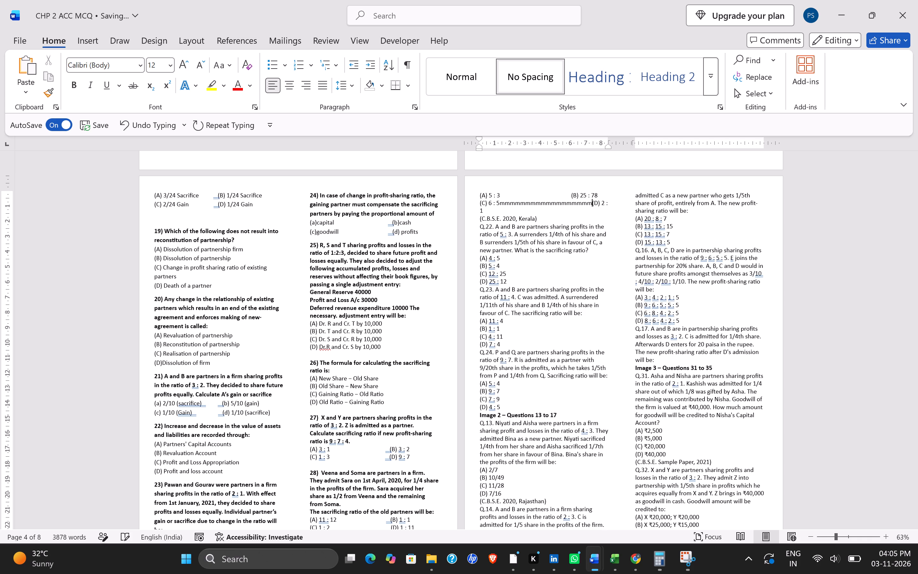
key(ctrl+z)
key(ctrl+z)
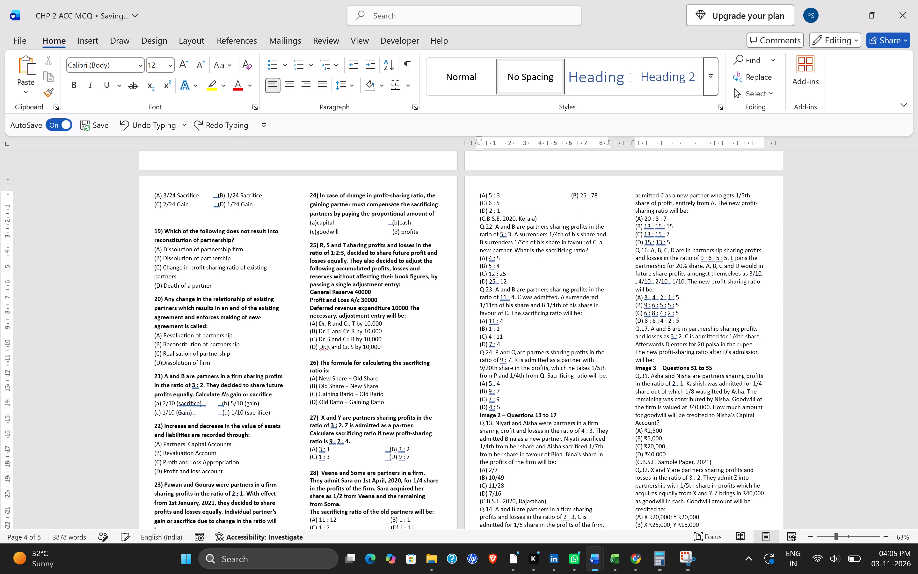
Bring question 29's option (D) up onto the same line as option (C).
key(BackSpace)
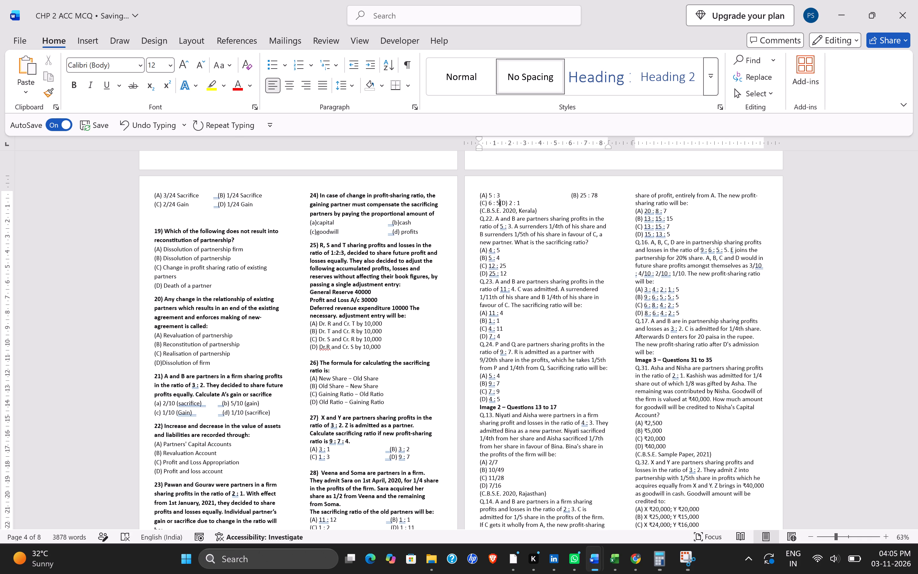
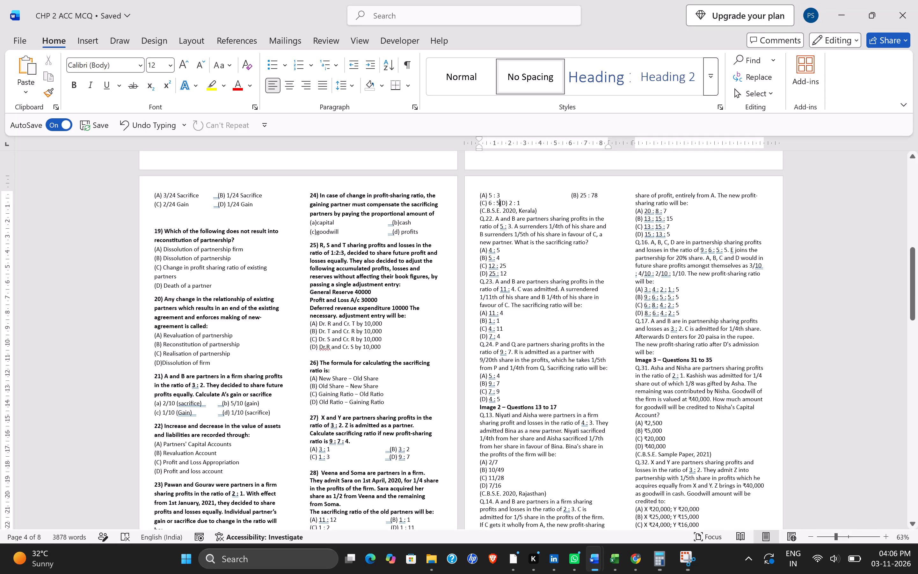
Separate question 29's option (D) from option (C) with a wide gap of spaces, aligning it under option (B).
key(space)
key(space)
key(space)
key(space)
key(space)
key(space)
key(space)
key(space)
key(space)
key(space)
key(space)
key(space)
key(space)
key(space)
key(space)
key(space)
key(space)
key(space)
key(space)
key(space)
key(BackSpace)
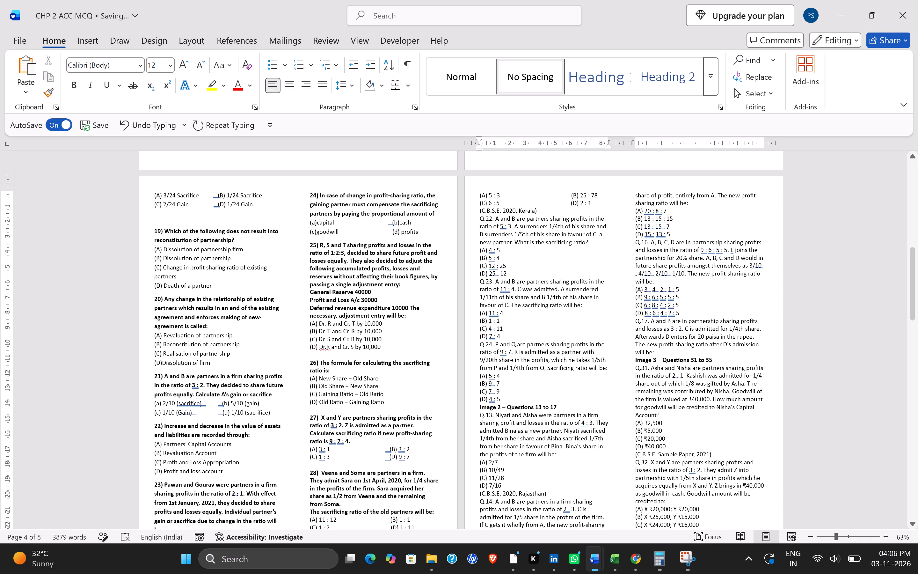
Delete the source line "(C.B.S.E. 2020, Kerala)" below question 29's options.
drag(545, 211, 476, 213)
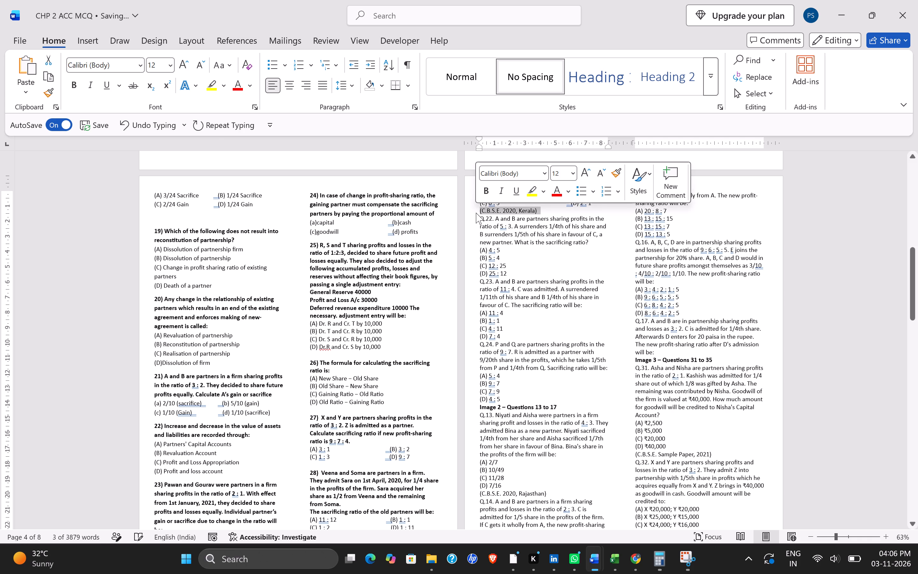
key(Delete)
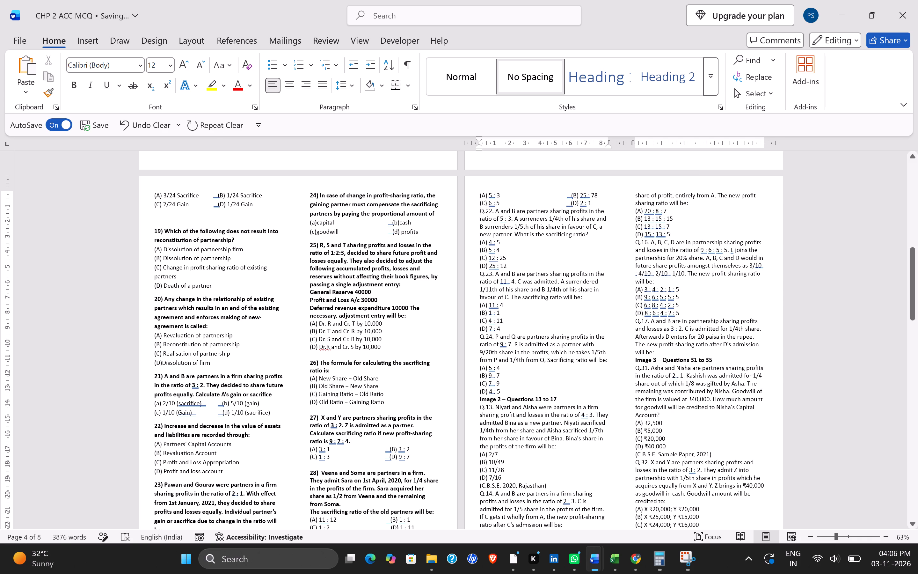
Insert a blank line between question 29's options and Q.22.
scroll(363, 354, down, 1)
scroll(363, 354, up, 1)
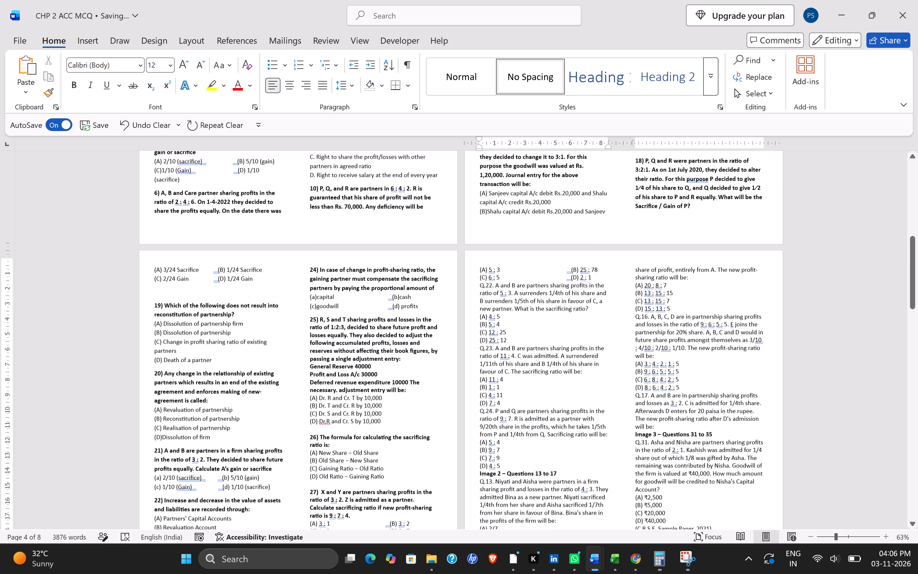
scroll(363, 354, up, 1)
key(Return)
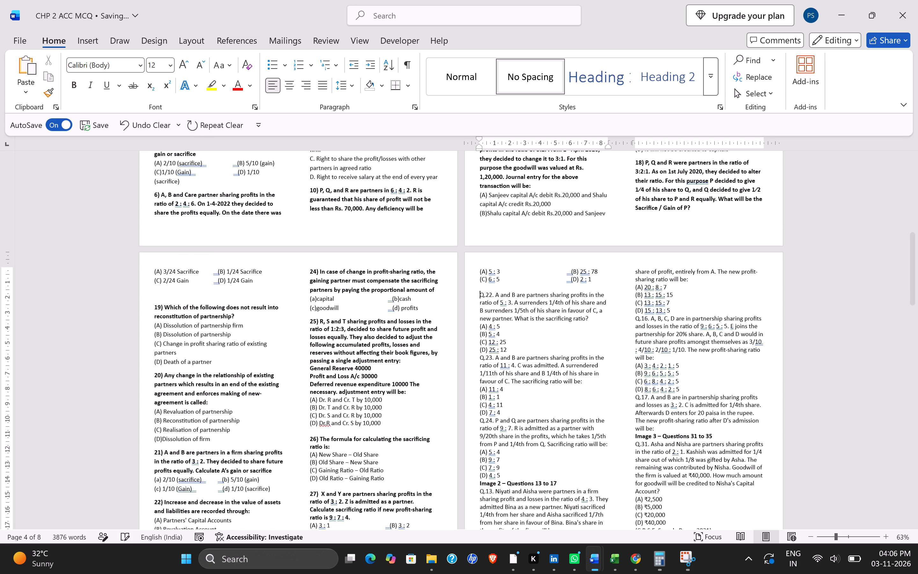
key(BackSpace)
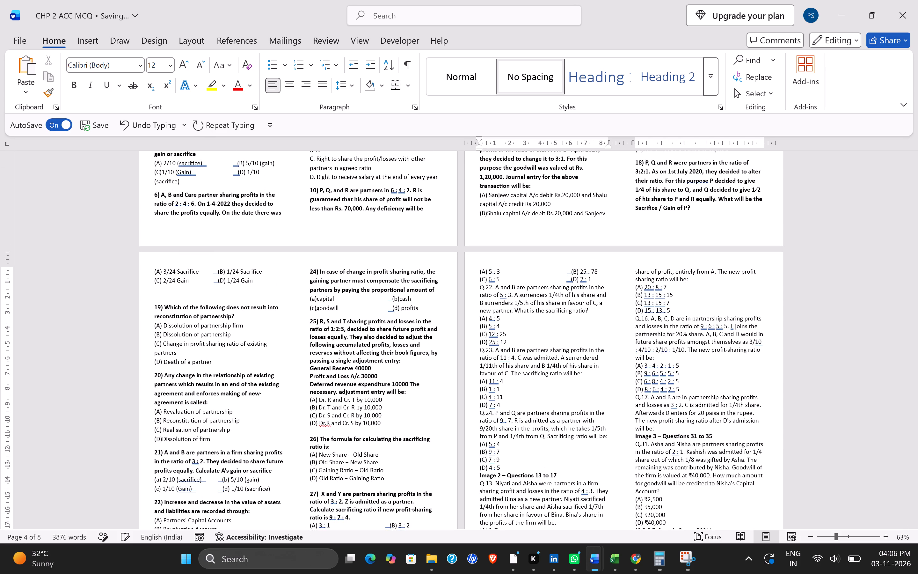
click(599, 282)
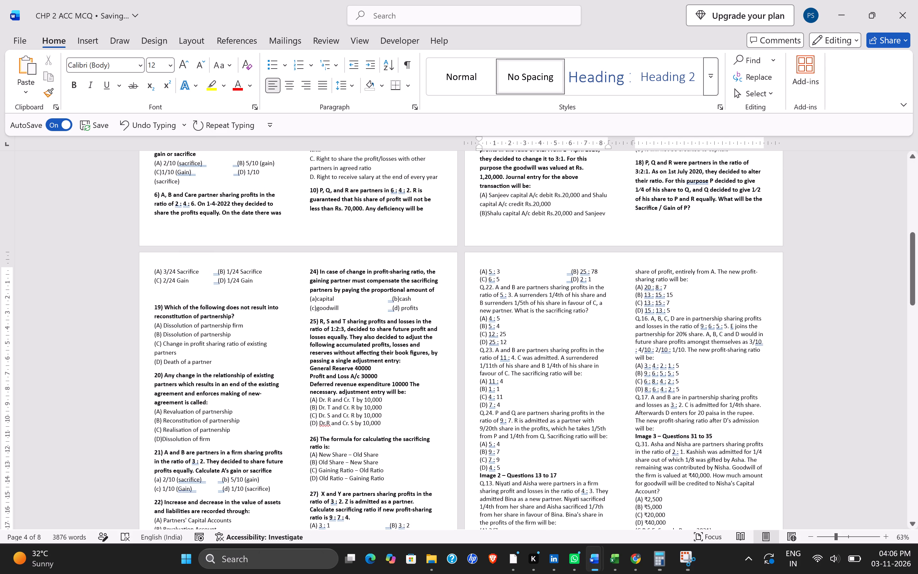
key(Return)
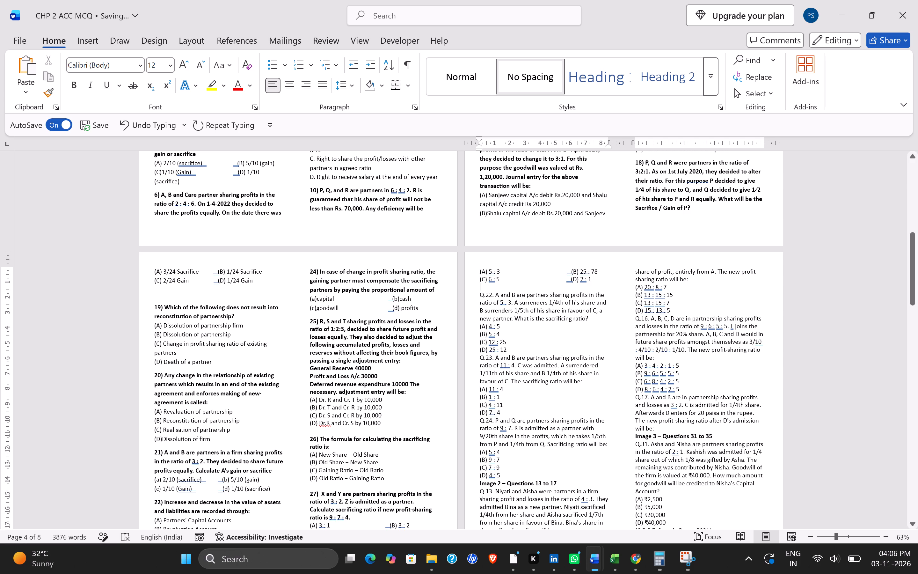
Renumber Q.22, about A surrendering 1/4th and B 1/5th of their shares, as "30)".
click(495, 298)
key(BackSpace)
key(BackSpace)
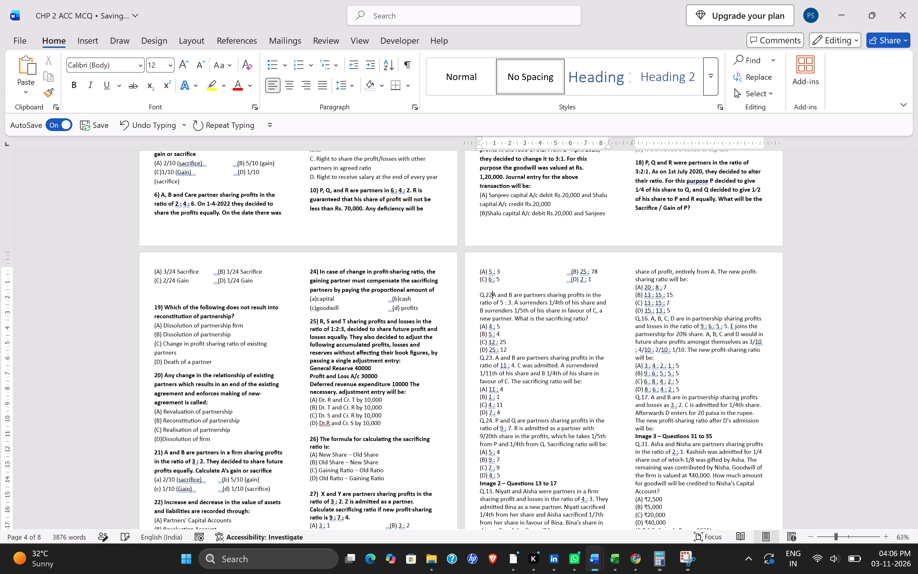
key(BackSpace)
key(BackSpace)
key(BackSpace)
key(BackSpace)
text(30)
text())
key(space)
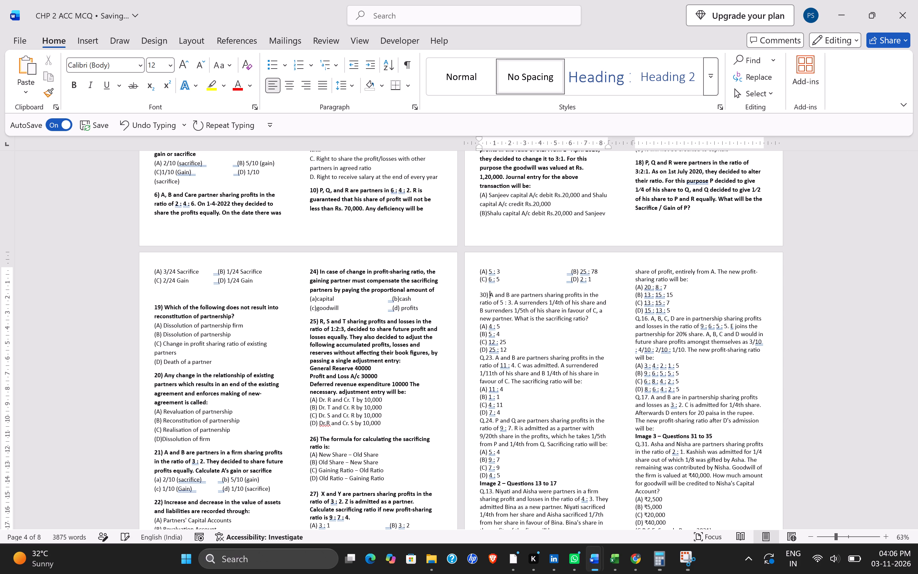
Bring question 30's option (B) up beside option (A), separated by a wide gap of spaces.
click(475, 337)
click(475, 337)
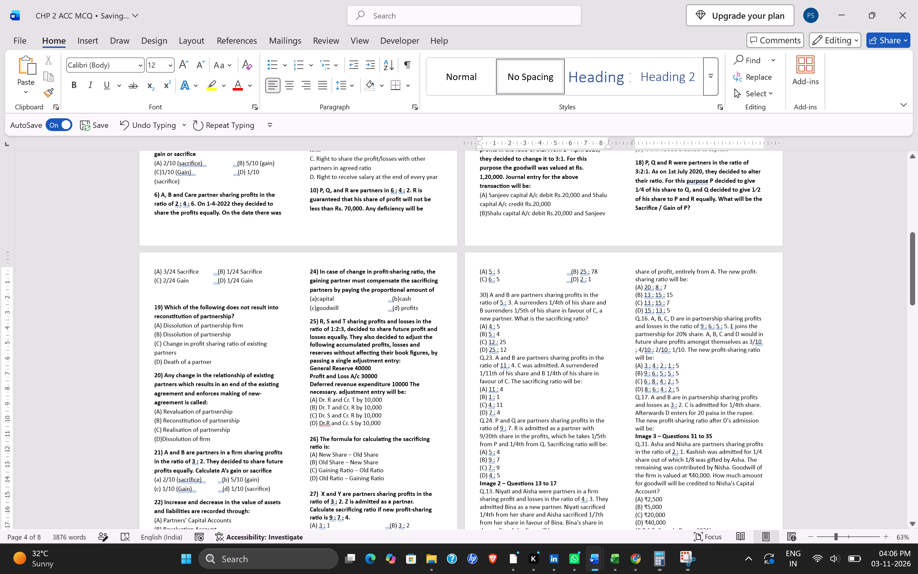
key(BackSpace)
key(space)
key(space)
key(space)
key(space)
key(space)
key(space)
key(space)
key(space)
key(space)
key(space)
key(space)
key(space)
key(space)
key(space)
key(space)
key(space)
key(space)
key(space)
key(space)
key(space)
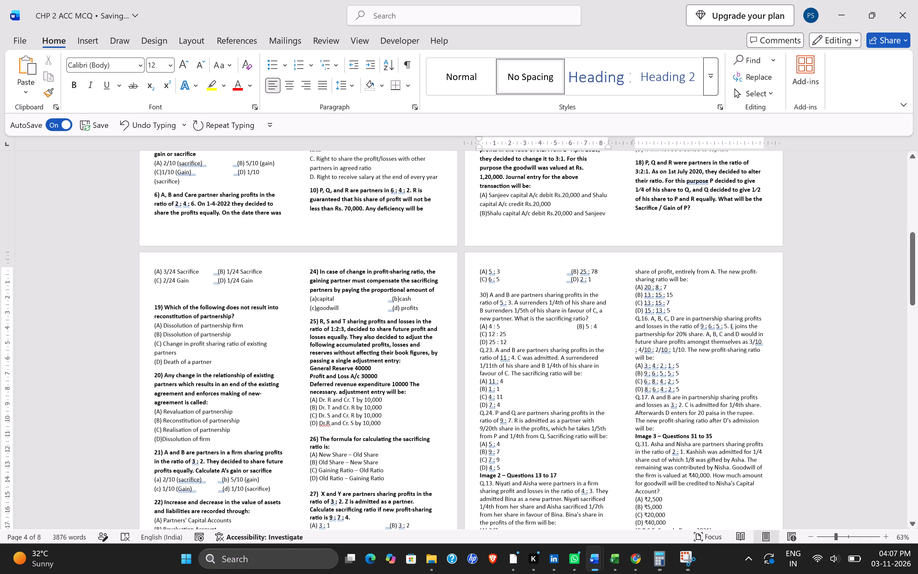
Bring question 30's option (D) up beside option (C), spaced to line up under option (B).
click(479, 342)
key(BackSpace)
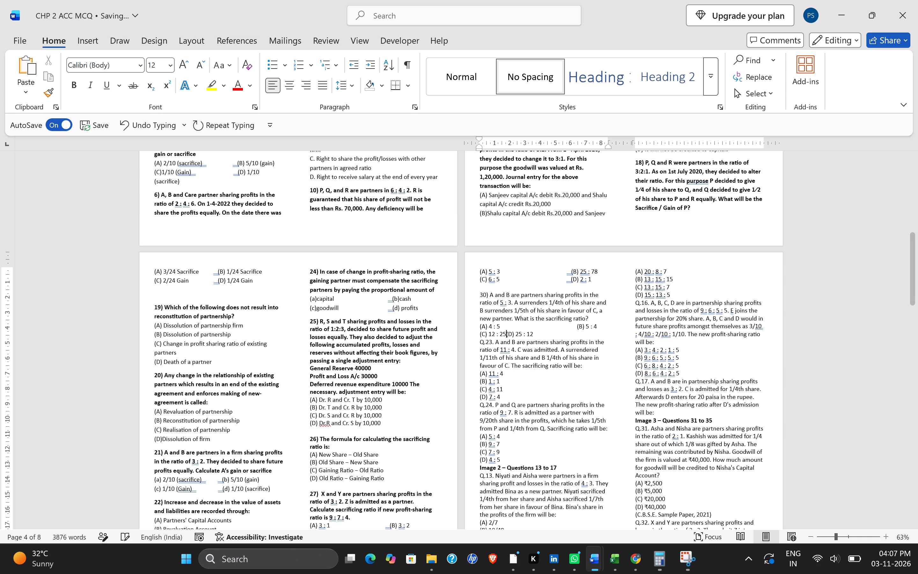
key(space)
key(space)
key(space)
key(space)
key(space)
key(space)
key(space)
key(space)
key(space)
key(space)
key(space)
key(space)
key(space)
key(space)
key(space)
key(space)
key(space)
key(space)
key(space)
key(space)
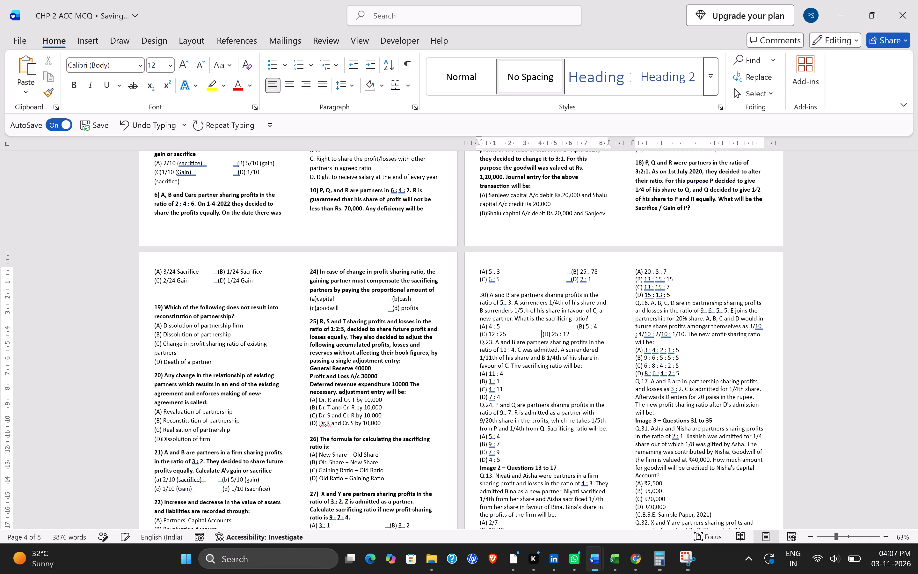
key(BackSpace)
key(BackSpace)
key(BackSpace)
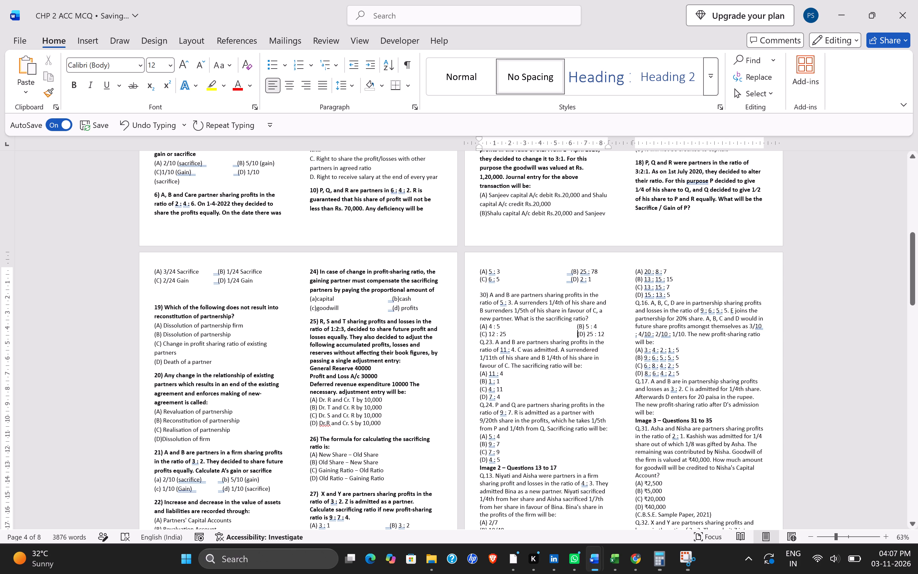
Bring Q.23's option (B) up beside option (A), with a gap of spaces matching question 30's column alignment.
click(474, 379)
key(BackSpace)
key(space)
key(space)
key(space)
key(space)
key(space)
key(space)
key(space)
key(space)
key(space)
key(space)
key(space)
key(space)
key(space)
key(space)
key(space)
key(space)
key(space)
key(space)
key(space)
key(space)
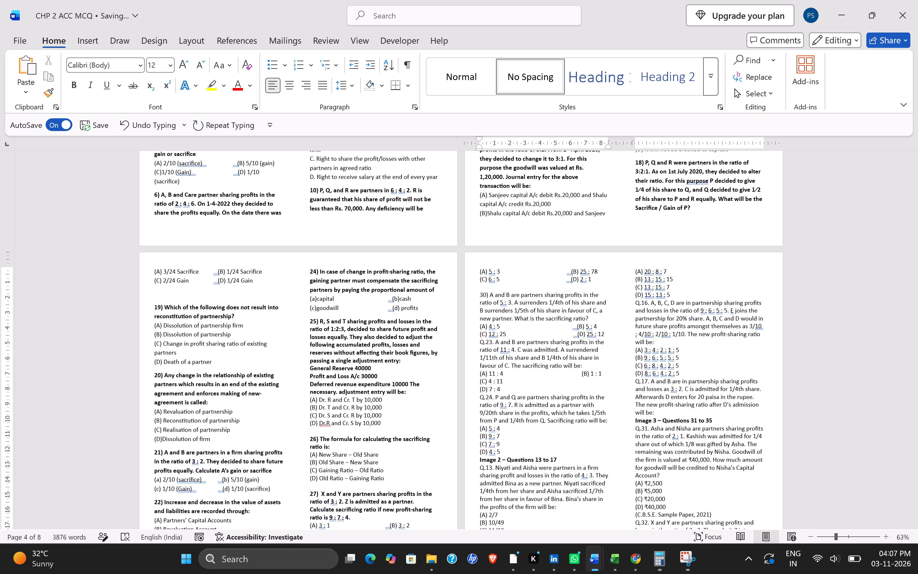
key(BackSpace)
key(BackSpace)
key(BackSpace)
key(BackSpace)
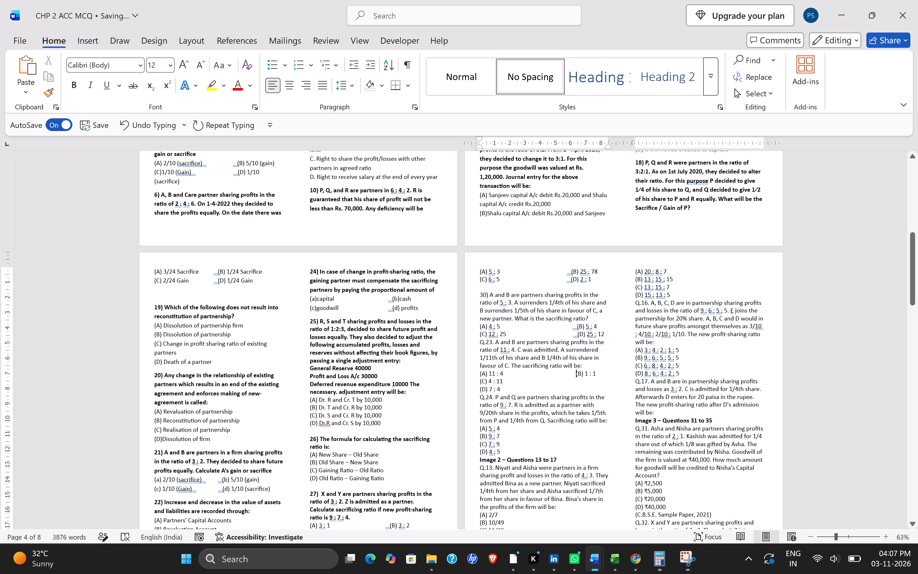
Bring Q.23's option (D) up beside option (C), spaced to line up under option (B).
click(480, 390)
key(BackSpace)
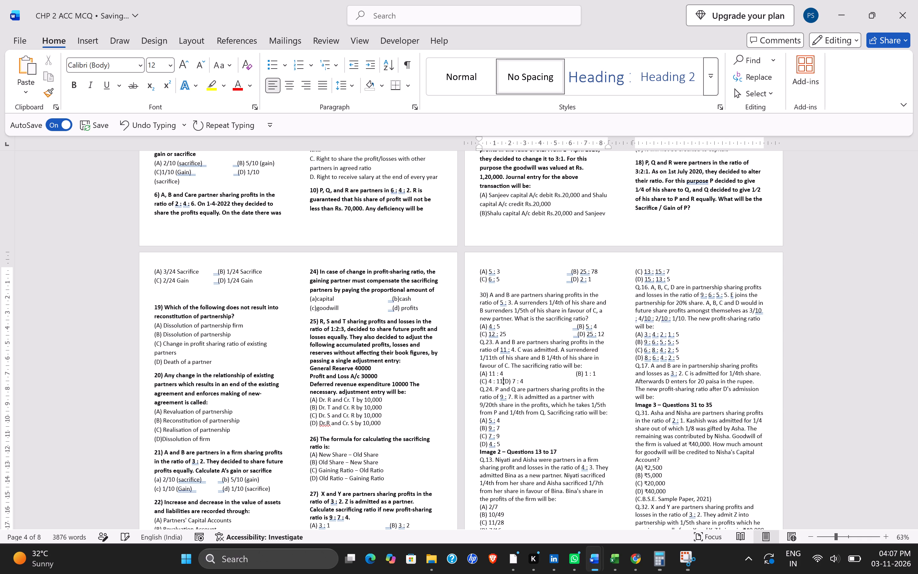
key(space)
key(space)
key(space)
key(space)
key(space)
key(space)
key(space)
key(space)
key(space)
key(space)
key(space)
key(space)
key(space)
key(space)
key(space)
key(space)
key(space)
key(space)
key(space)
key(space)
key(space)
key(space)
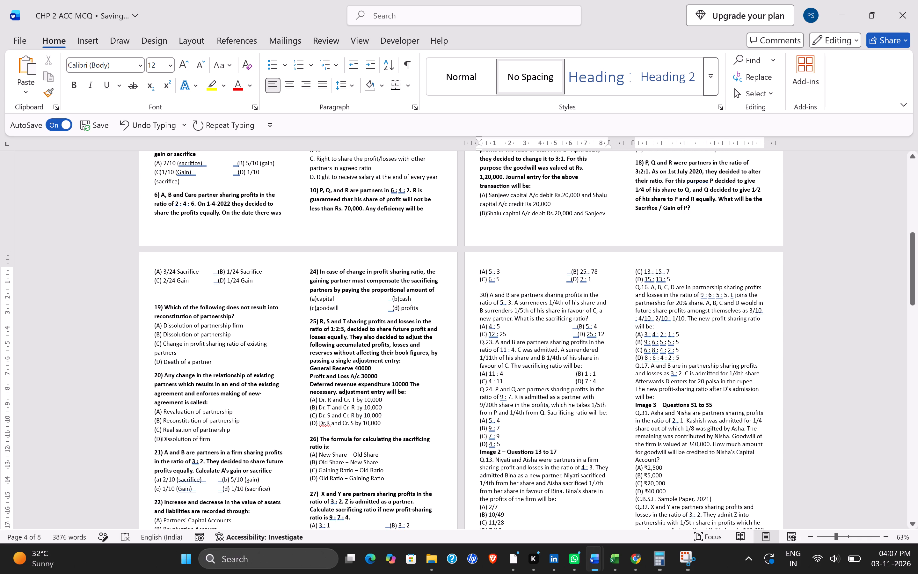
Bring Q.24's option (B) up beside option (A), with a gap of spaces lining it up under Q.23's second option column.
scroll(519, 360, down, 1)
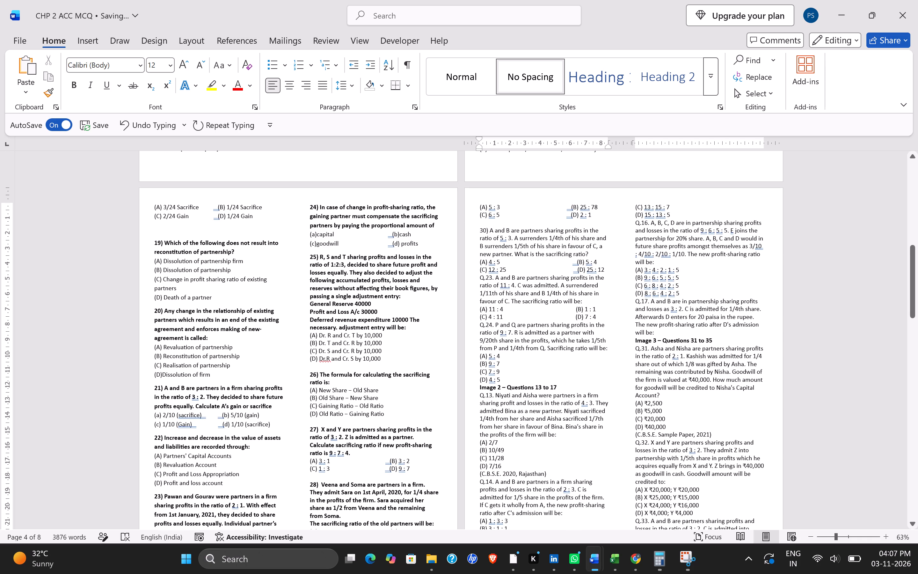
click(477, 363)
key(BackSpace)
key(space)
key(space)
key(space)
key(space)
key(space)
key(space)
key(space)
key(space)
key(space)
key(space)
key(space)
key(space)
key(space)
key(space)
key(space)
key(space)
key(space)
key(space)
key(space)
key(space)
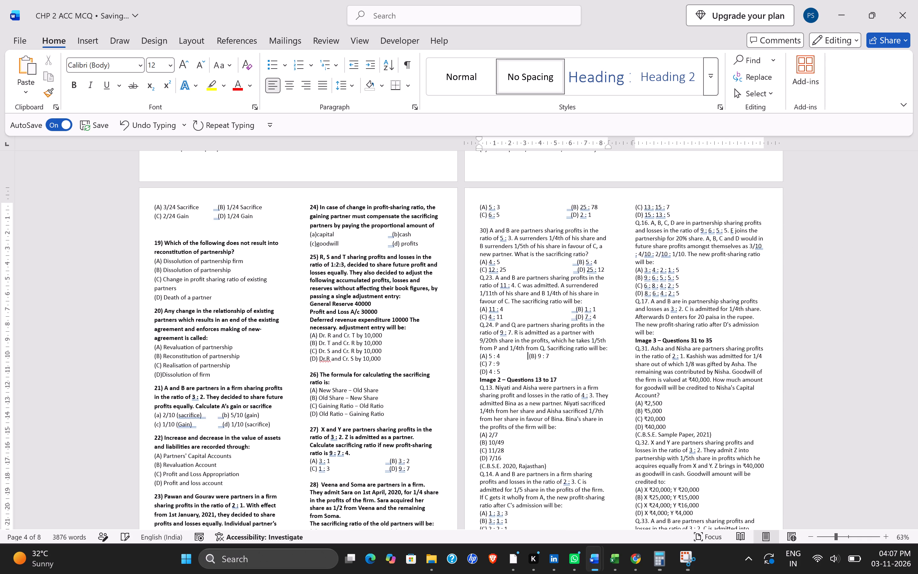
key(space)
key(space)
key(space)
key(space)
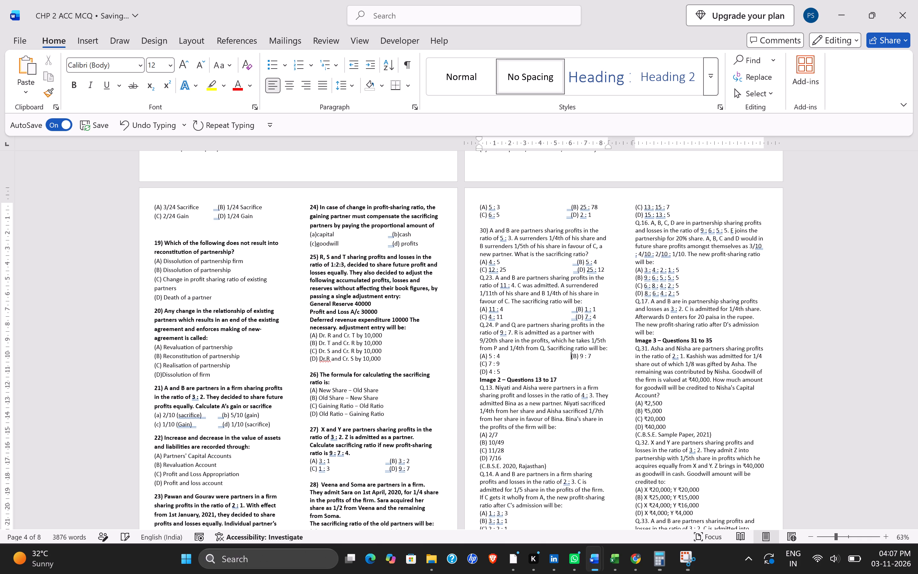
key(space)
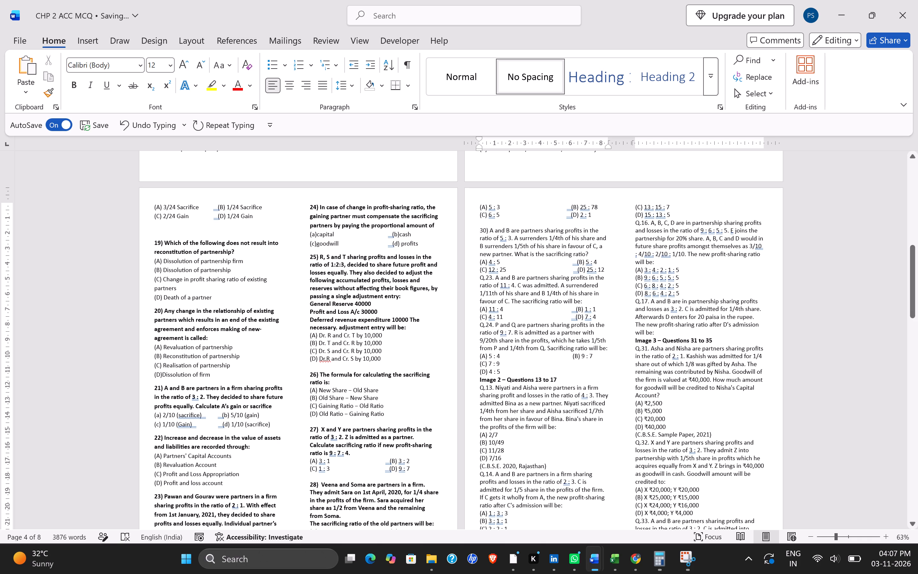
Bring Q.24's option (D) up beside option (C), spaced to line up under option (B).
click(476, 369)
key(BackSpace)
key(space)
key(space)
key(space)
key(space)
key(space)
key(space)
key(space)
key(space)
key(space)
key(space)
key(space)
key(space)
key(space)
key(space)
key(space)
key(space)
key(space)
key(space)
key(space)
key(space)
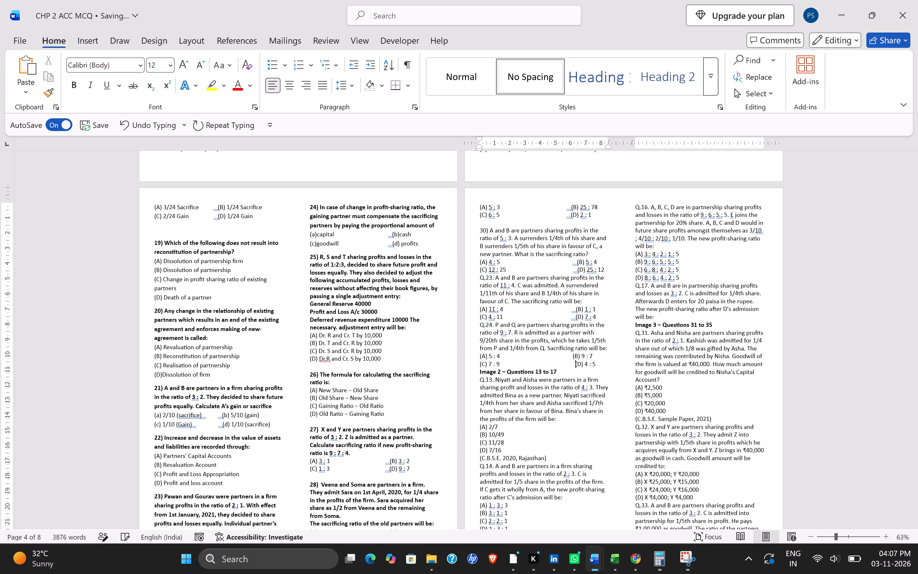
key(BackSpace)
key(BackSpace)
Delete the heading "Image 2 – Questions 13 to 17" above Q.13.
scroll(494, 347, down, 1)
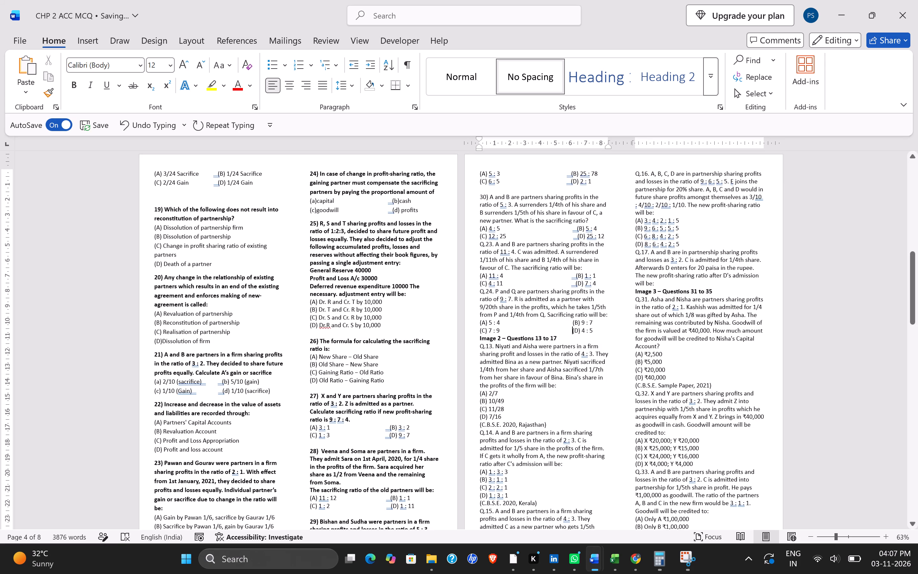
drag(480, 340, 567, 339)
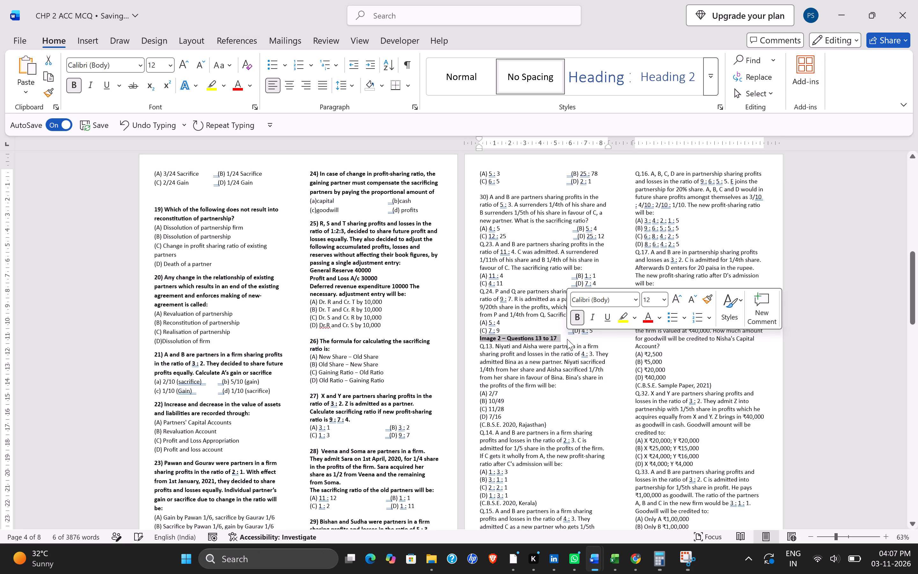
key(Delete)
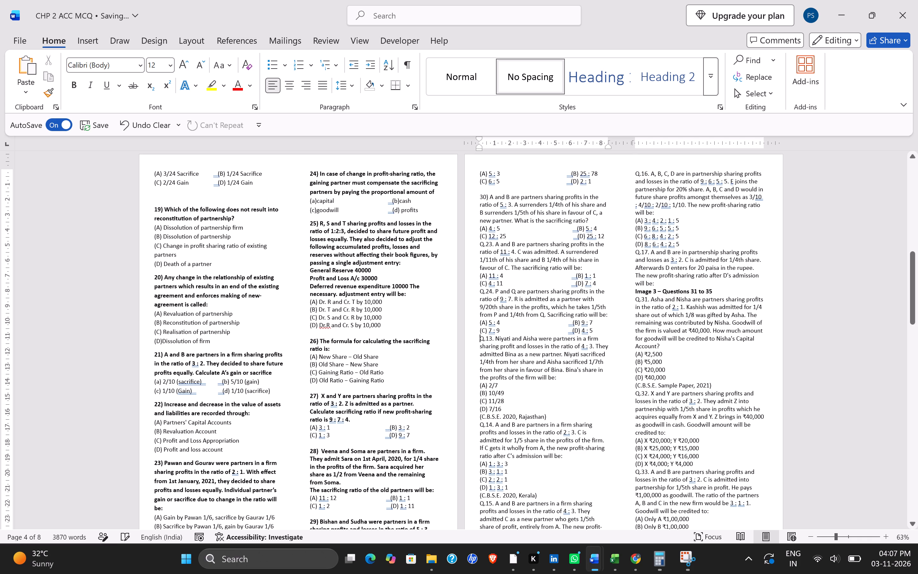
Insert a blank line after the options of question 30, Q.23 and Q.24 to separate the questions.
click(609, 233)
key(Return)
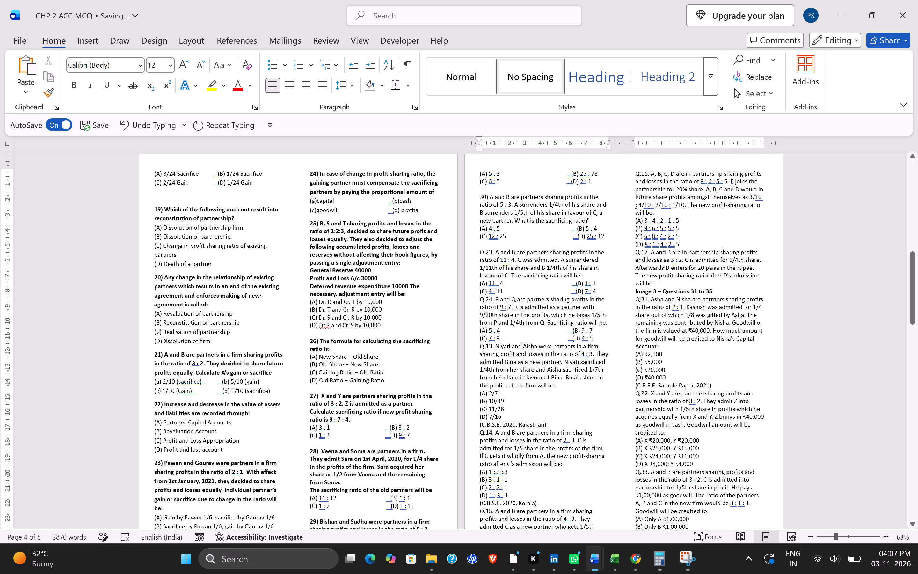
click(605, 286)
key(Down)
key(Return)
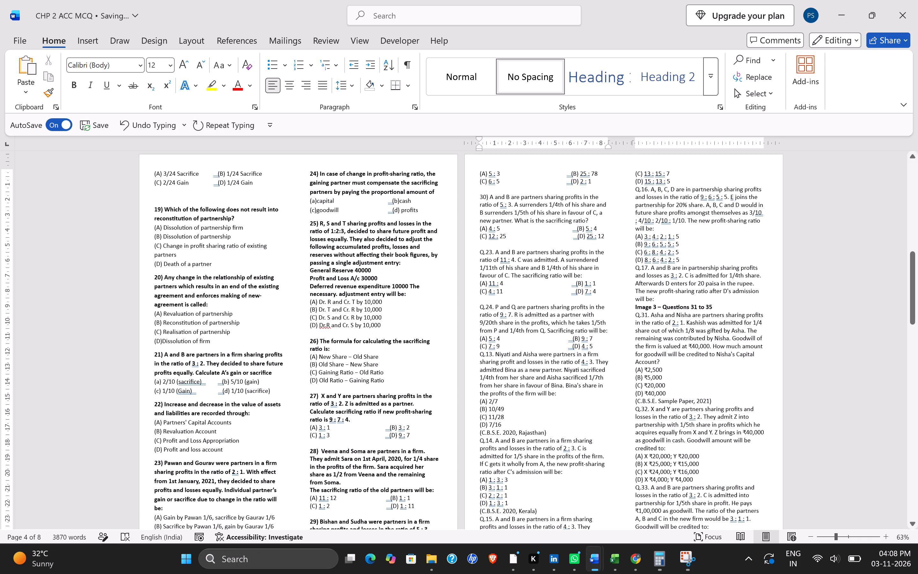
click(597, 347)
key(Return)
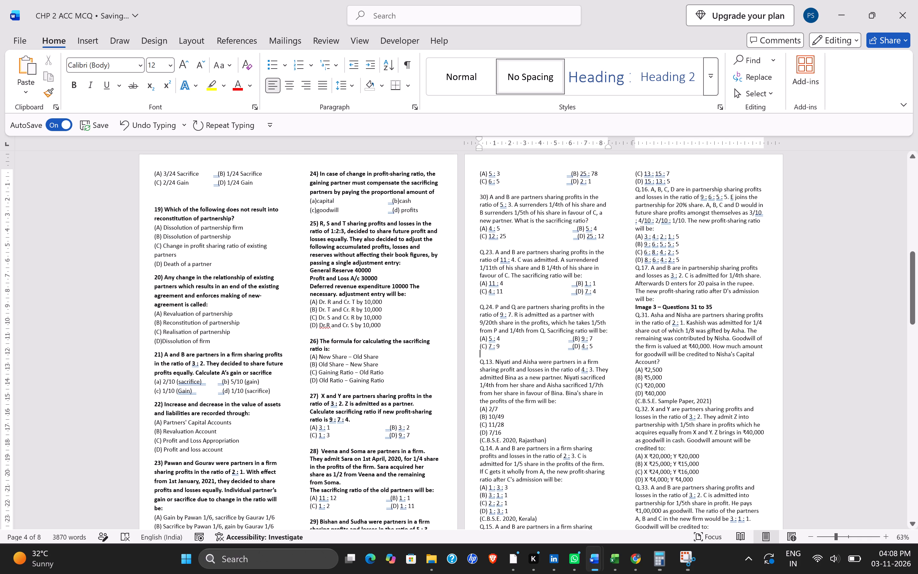
Renumber Q.23 as "31)", followed by a space.
click(496, 252)
key(BackSpace)
key(BackSpace)
key(BackSpace)
key(BackSpace)
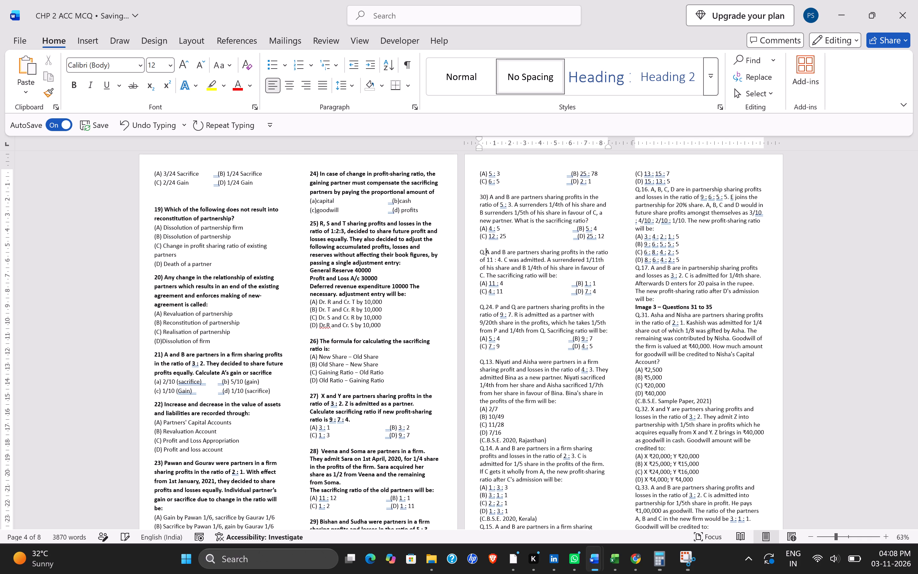
key(BackSpace)
key(BackSpace)
text(31)
text())
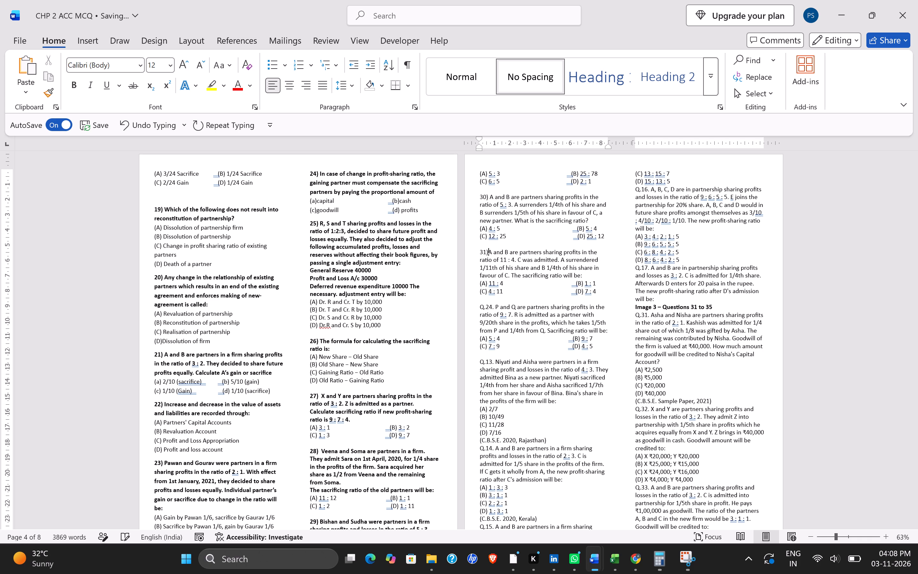
key(space)
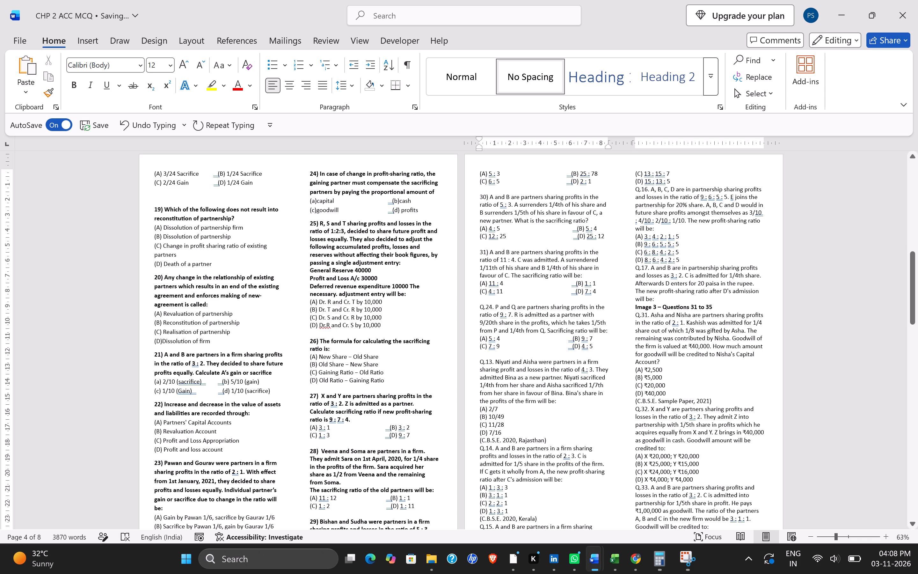
Renumber Q.24 as "32)", keeping one space before the question text.
drag(492, 306, 480, 306)
key(BackSpace)
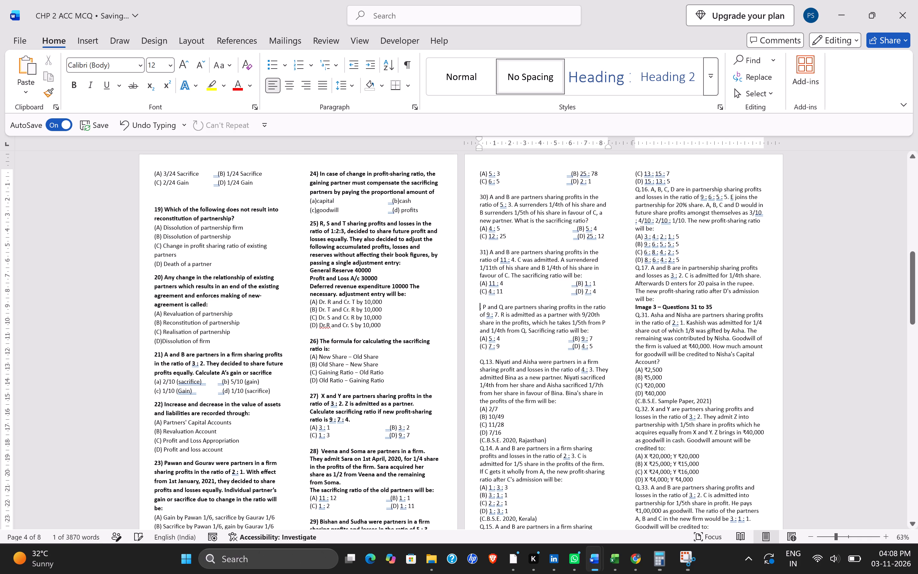
key(Right)
key(BackSpace)
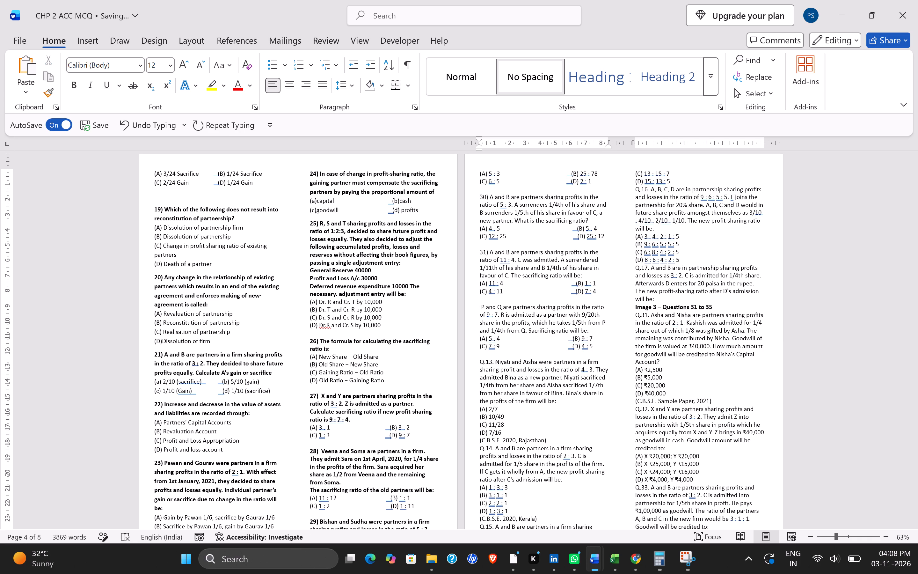
text(32)
key(shift+parenright)
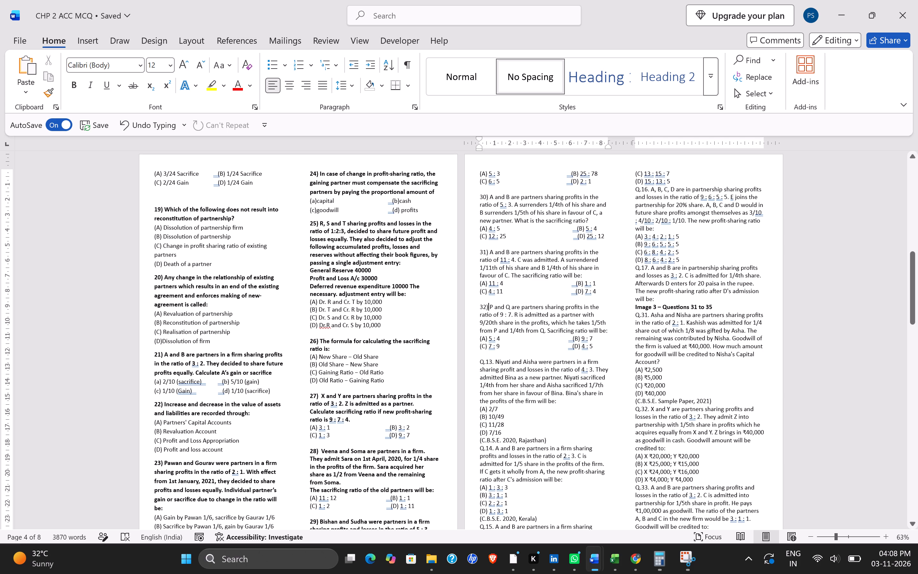
Renumber Q.13, about Niyati and Aisha, as "33)" followed by a space.
drag(493, 363, 479, 363)
key(BackSpace)
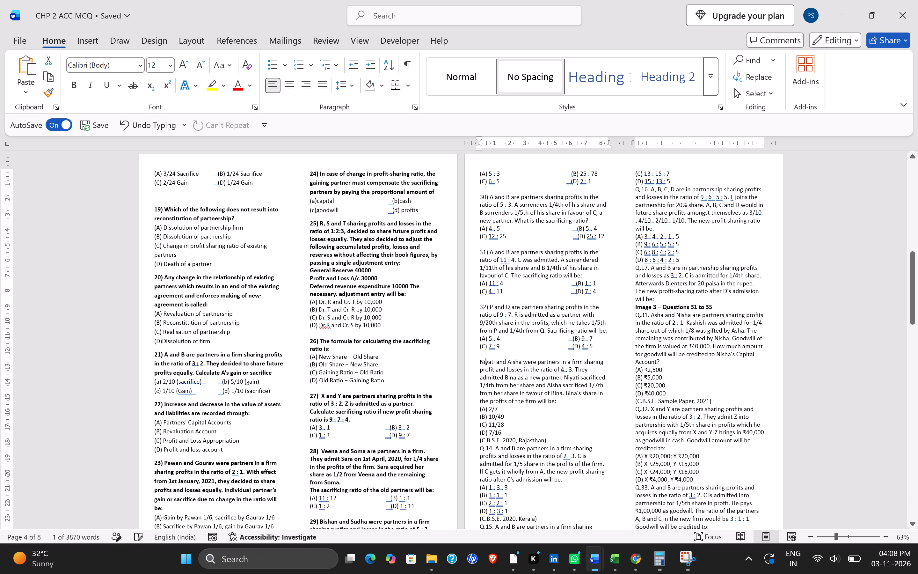
text(33)
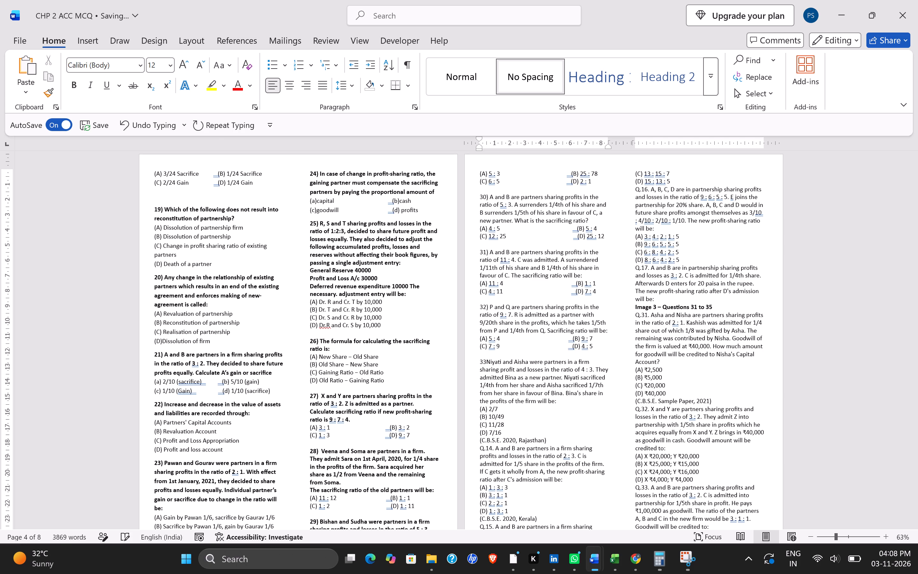
text())
key(space)
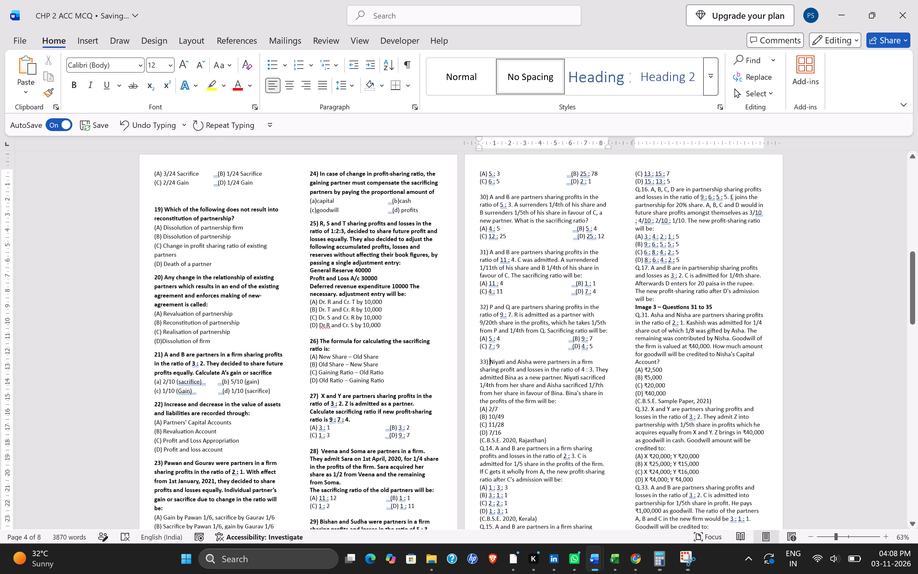
Bring question 33's option (B) up beside option (A), separated by a gap of 20 spaces.
click(473, 420)
key(Up)
key(BackSpace)
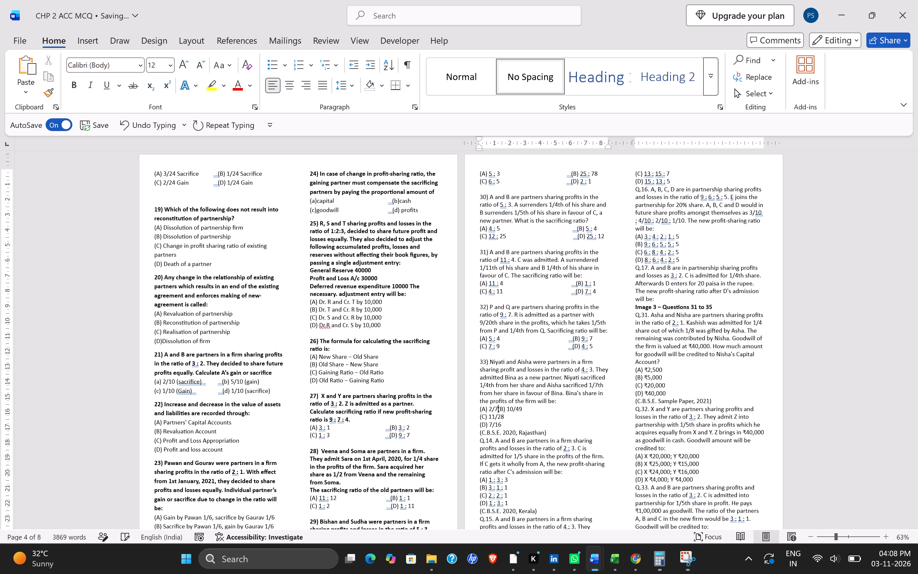
key(space)
key(space)
key(space)
key(space)
key(space)
key(space)
key(space)
key(space)
key(space)
key(space)
key(space)
key(space)
key(space)
key(space)
key(space)
key(space)
key(space)
key(space)
key(space)
key(space)
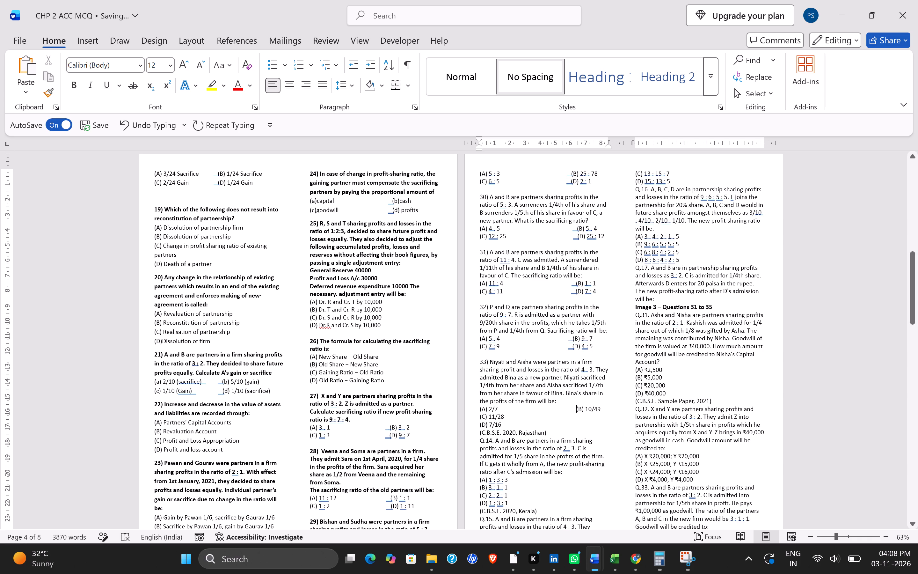
Bring question 33's option (D) up beside option (C), spaced to line up under option (B).
click(478, 423)
key(BackSpace)
key(space)
key(space)
key(space)
key(space)
key(space)
key(space)
key(space)
key(space)
key(space)
key(space)
key(space)
key(space)
key(space)
key(space)
key(space)
key(space)
key(space)
key(space)
key(space)
key(space)
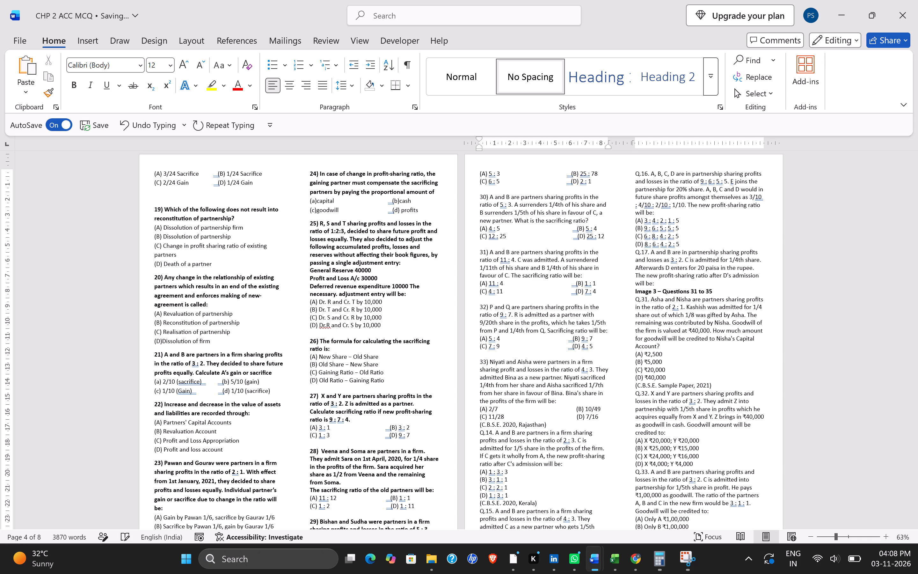
Delete the source note "(C.B.S.E. 2020, Rajasthan)" under question 33, leaving its line blank as a separator.
scroll(478, 423, down, 1)
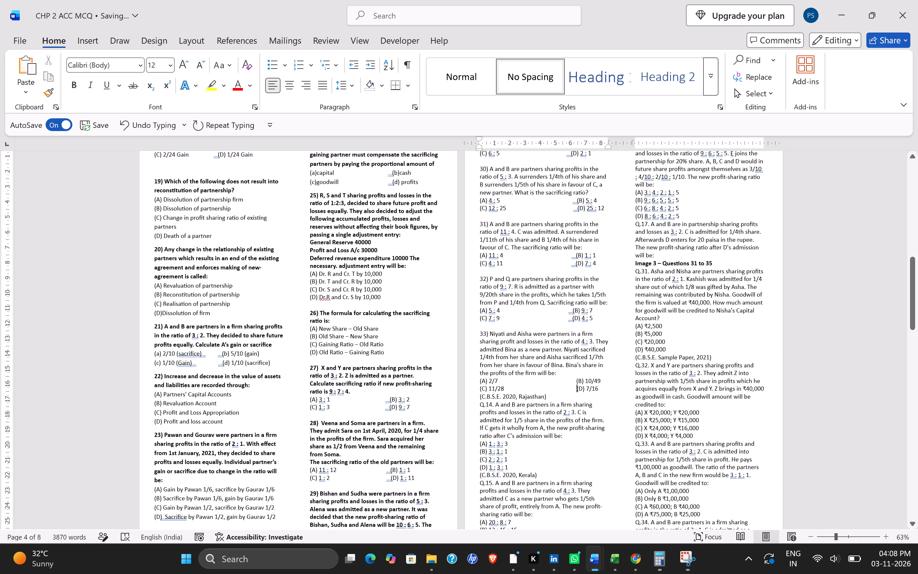
drag(559, 398, 470, 394)
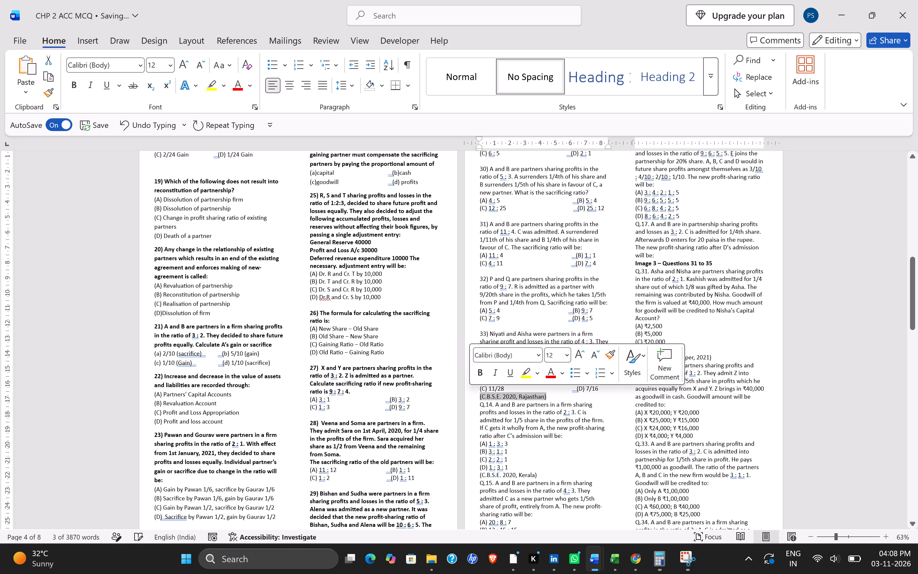
key(Delete)
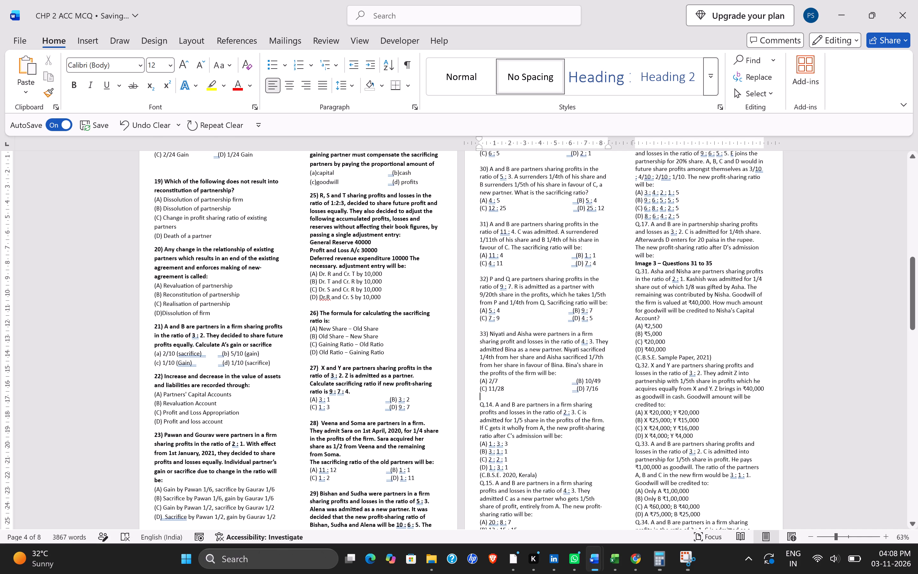
Renumber Q.14 as "34)", followed by a space.
drag(493, 403, 475, 405)
key(BackSpace)
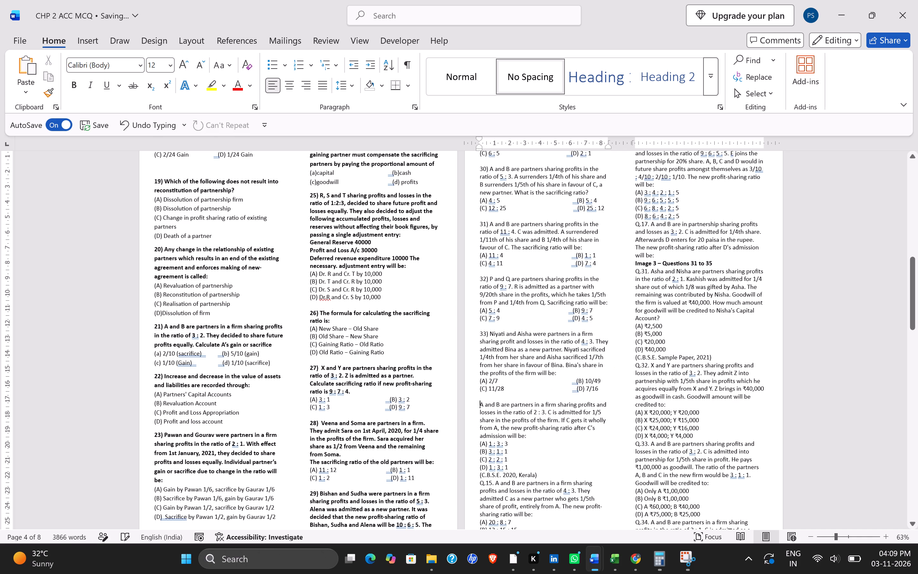
text(34)
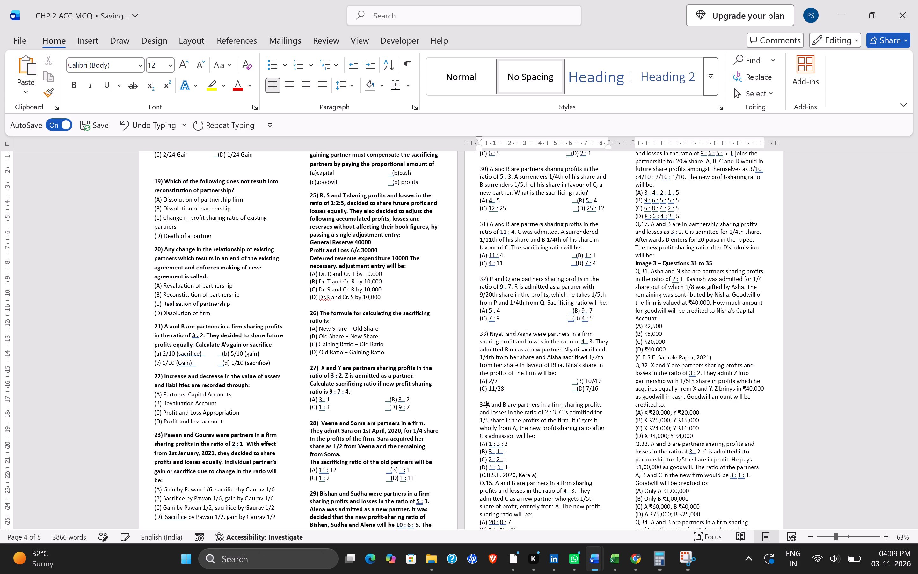
text())
key(space)
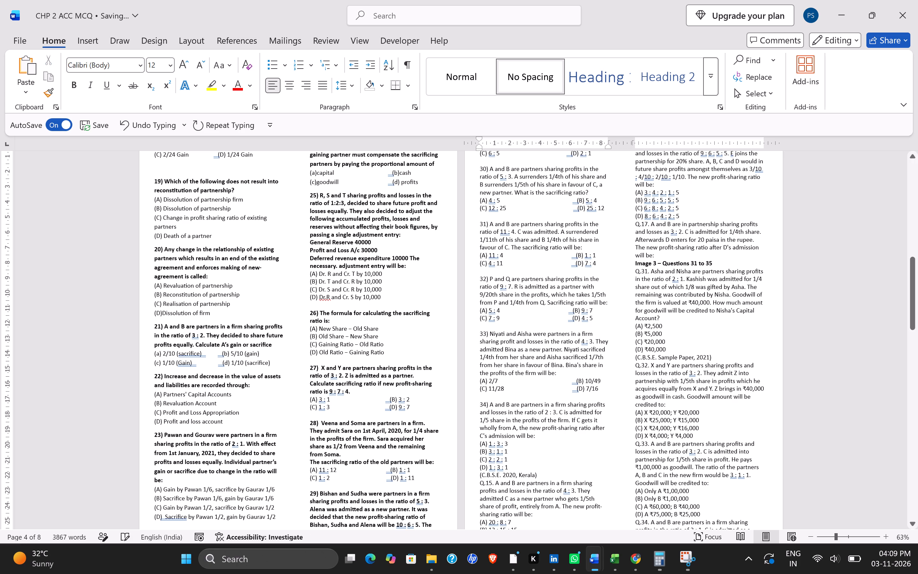
Bring question 34's option (B) up beside option (A), separated by a gap of 20 spaces.
click(476, 452)
key(BackSpace)
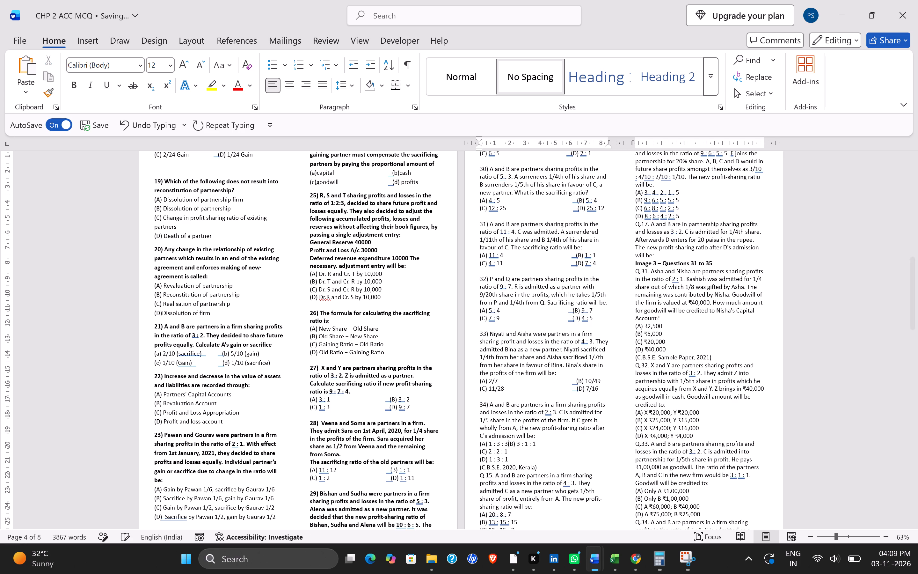
key(space)
key(space)
key(space)
key(space)
key(space)
key(space)
key(space)
key(space)
key(space)
key(space)
key(space)
key(space)
key(space)
key(space)
key(space)
key(space)
key(space)
key(space)
key(space)
key(space)
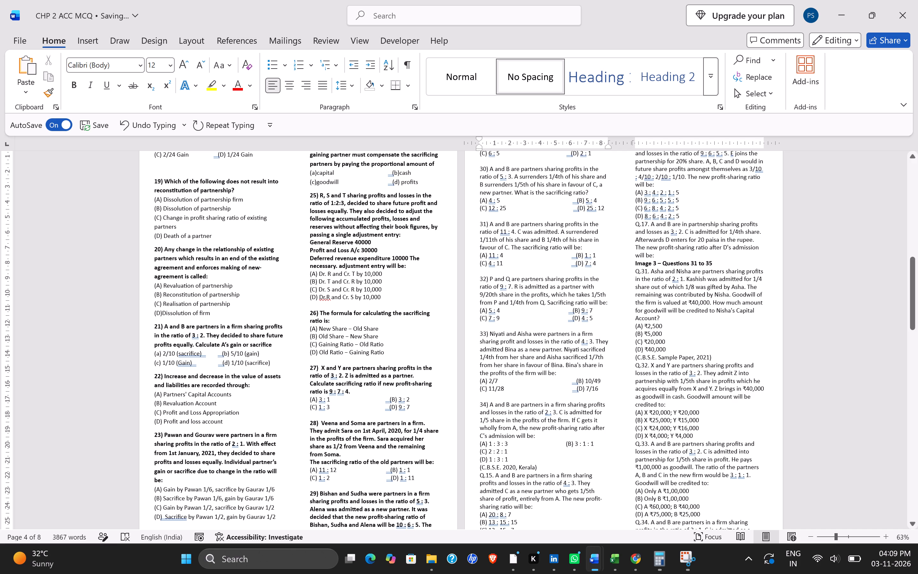
Bring question 34's option (D) up beside option (C), spaced to line up under option (B).
click(474, 458)
key(BackSpace)
key(space)
key(space)
key(space)
key(space)
key(space)
key(space)
key(space)
key(space)
key(space)
key(space)
key(space)
key(space)
key(space)
key(space)
key(space)
key(space)
key(space)
key(space)
key(space)
key(space)
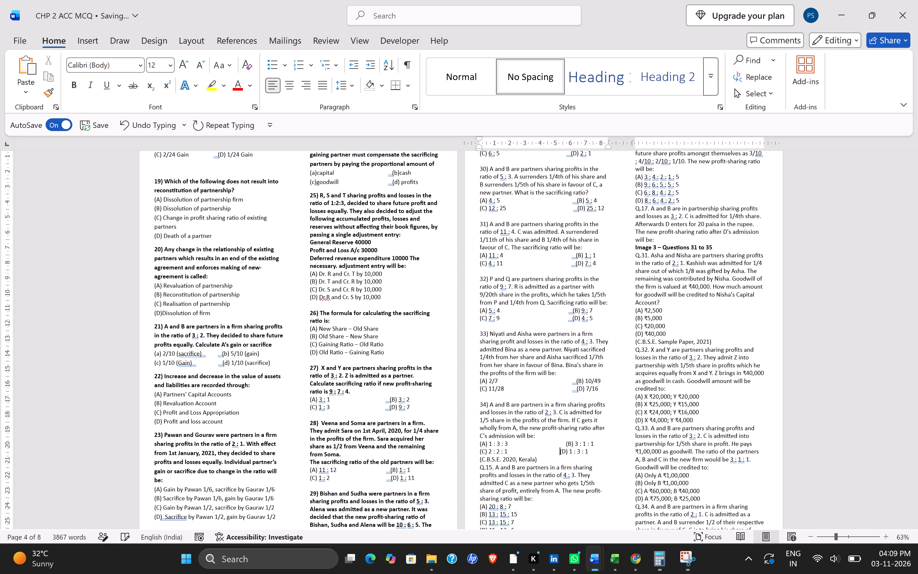
key(space)
key(space)
key(space)
key(space)
key(space)
Delete the source note "(C.B.S.E. 2020, Kerala)" under question 34 and leave one blank line before Q.15.
drag(477, 457, 522, 460)
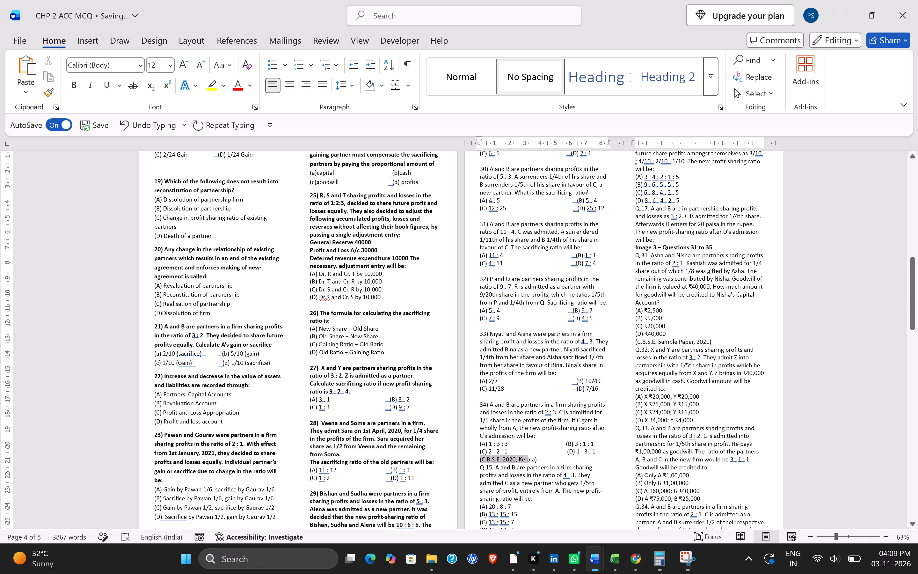
drag(522, 460, 537, 460)
key(Delete)
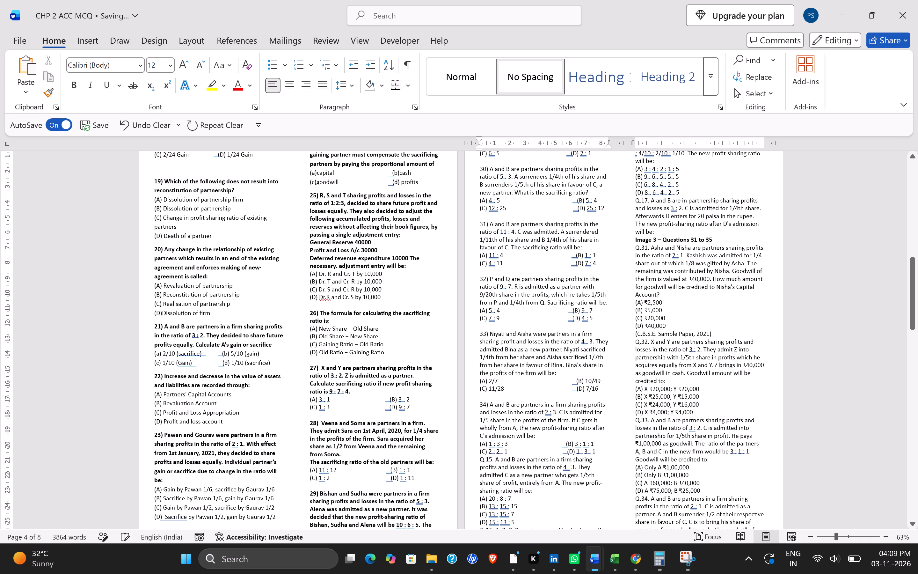
click(602, 453)
key(Return)
Insert a blank line between Q.15's option (D) and the start of Q.16.
scroll(554, 408, down, 1)
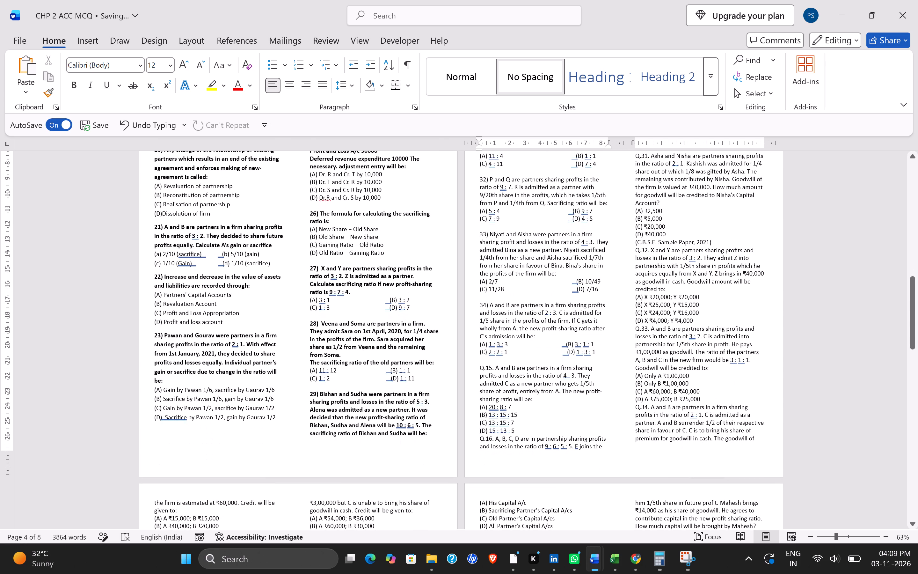
scroll(517, 402, down, 1)
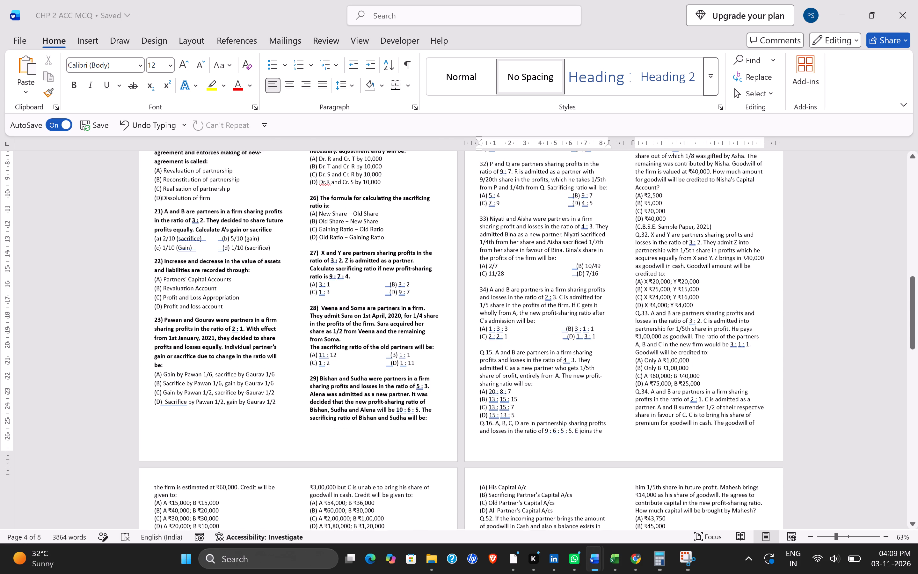
scroll(517, 402, down, 1)
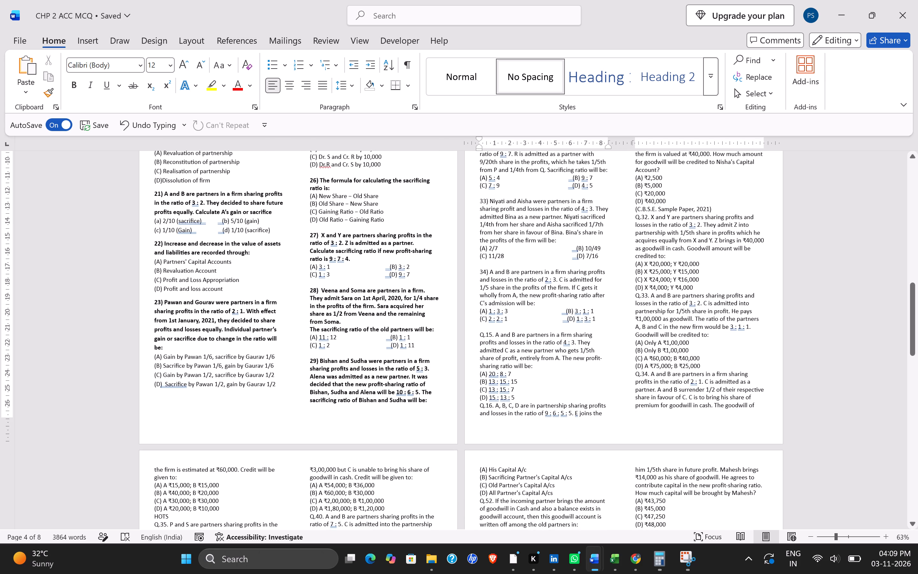
click(525, 398)
key(Return)
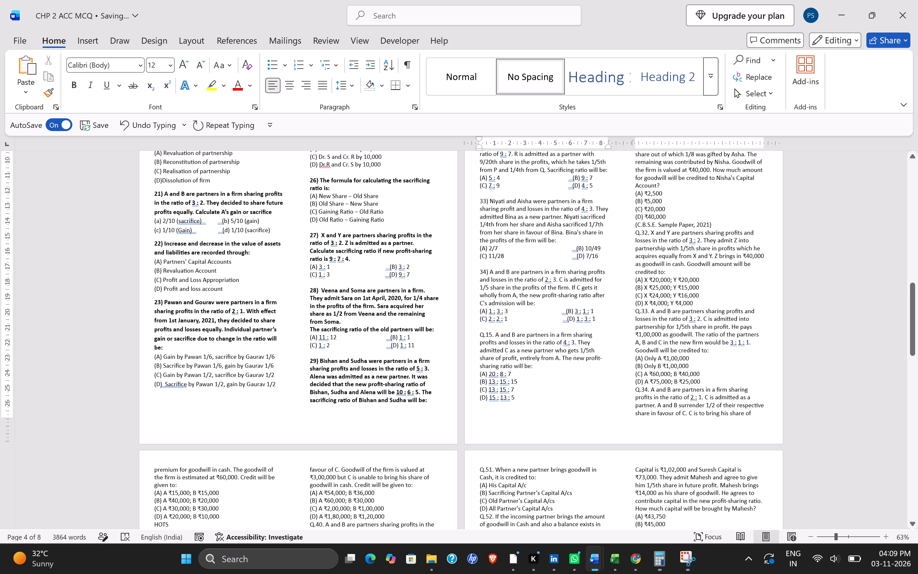
Bring Q.15's option (B) up beside option (A), separated by a gap of 21 spaces.
click(477, 381)
key(BackSpace)
key(space)
key(space)
key(space)
key(space)
key(space)
key(space)
key(space)
key(space)
key(space)
key(space)
key(space)
key(space)
key(space)
key(space)
key(space)
key(space)
key(space)
key(space)
key(space)
key(space)
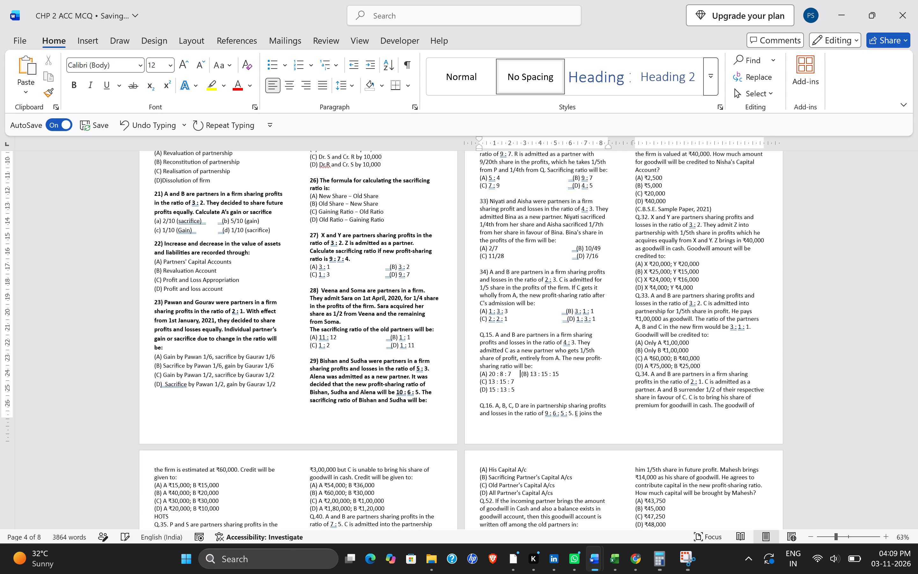
key(space)
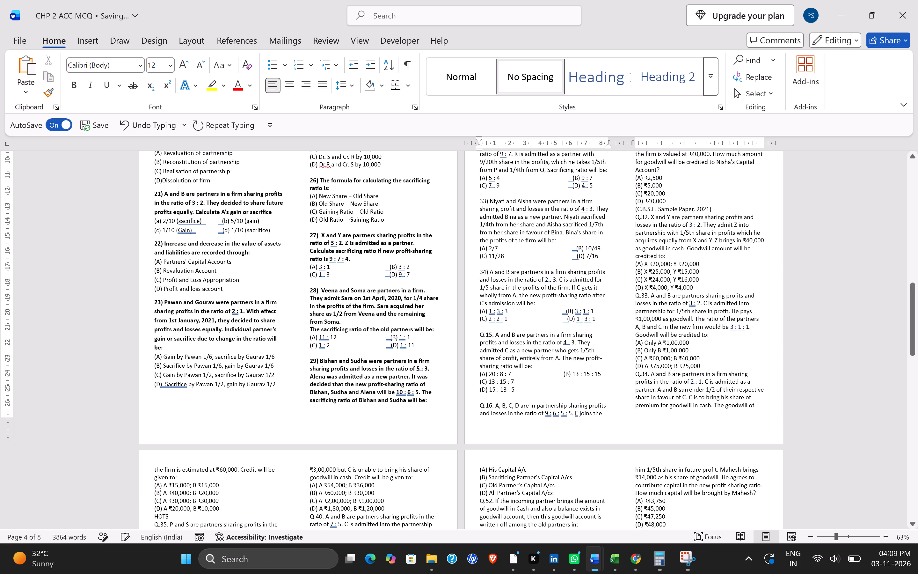
Bring Q.15's option (D) up beside option (C), spaced to line up under option (B).
click(477, 392)
key(BackSpace)
key(space)
key(space)
key(space)
key(space)
key(space)
key(space)
key(space)
key(space)
key(space)
key(space)
key(space)
key(space)
key(space)
key(space)
key(space)
key(space)
key(space)
key(space)
key(space)
key(space)
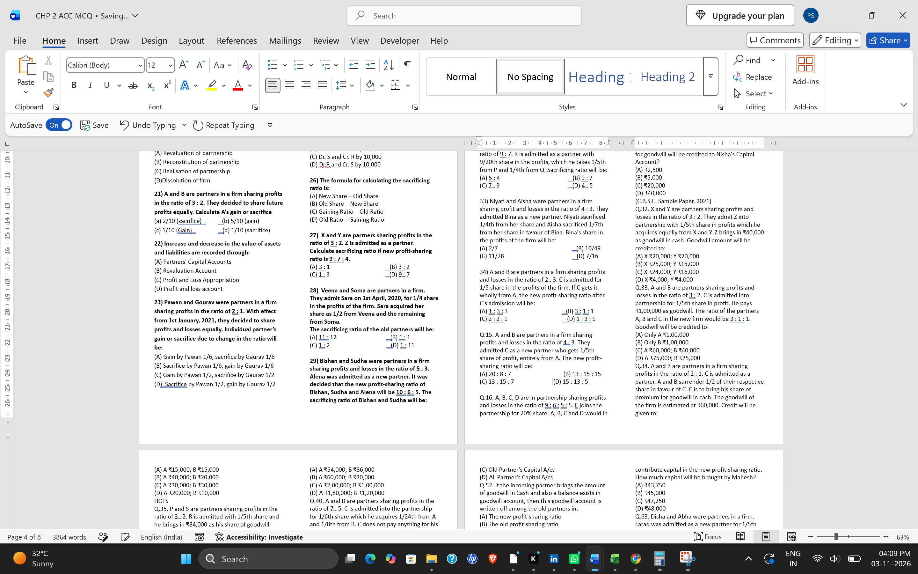
key(space)
key(space)
key(space)
key(space)
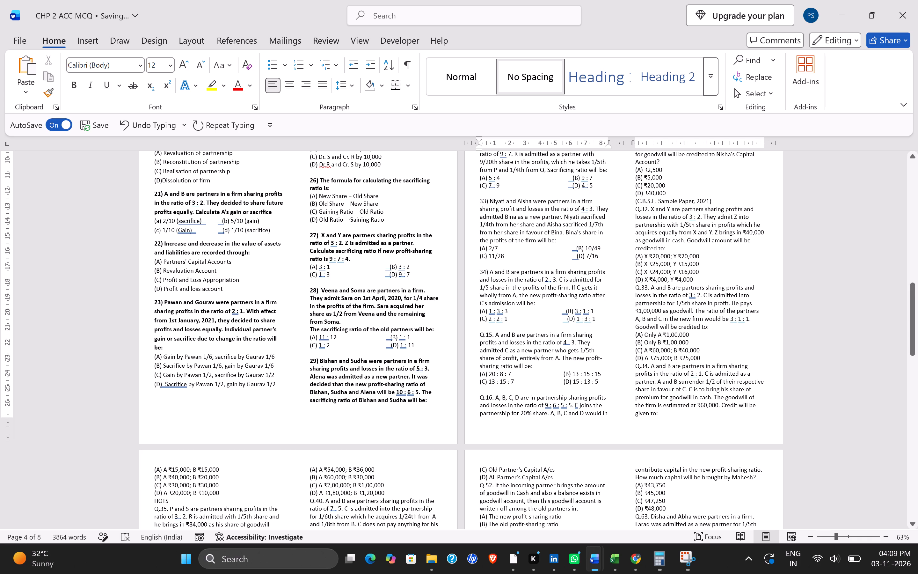
Renumber Q.15 as "35)", keeping the blank line above it.
drag(492, 335, 477, 335)
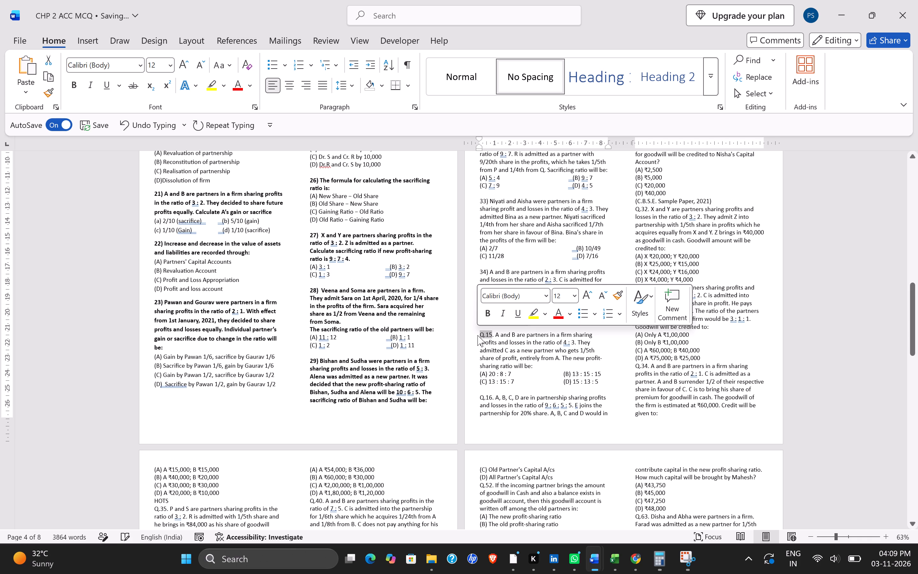
key(BackSpace)
key(Right)
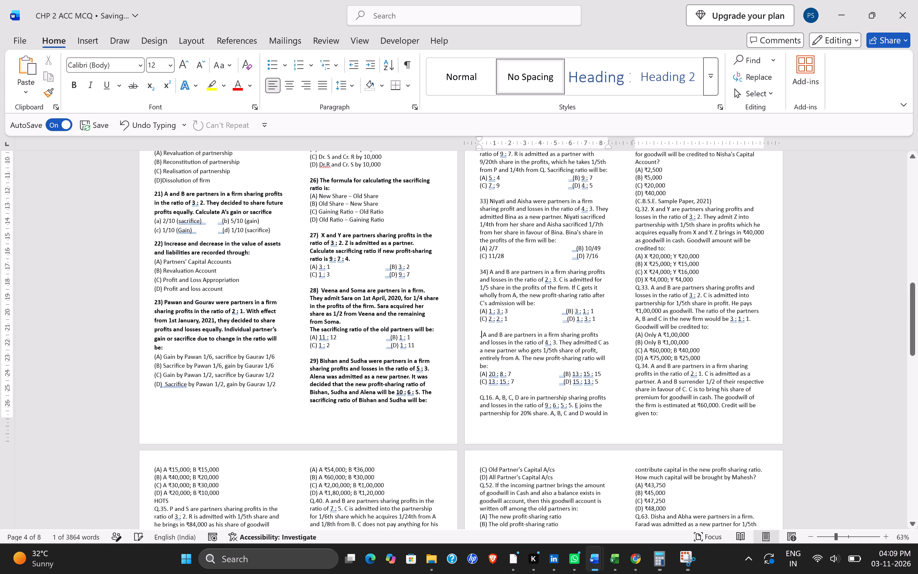
key(BackSpace)
text(35)
key(shift+parenright)
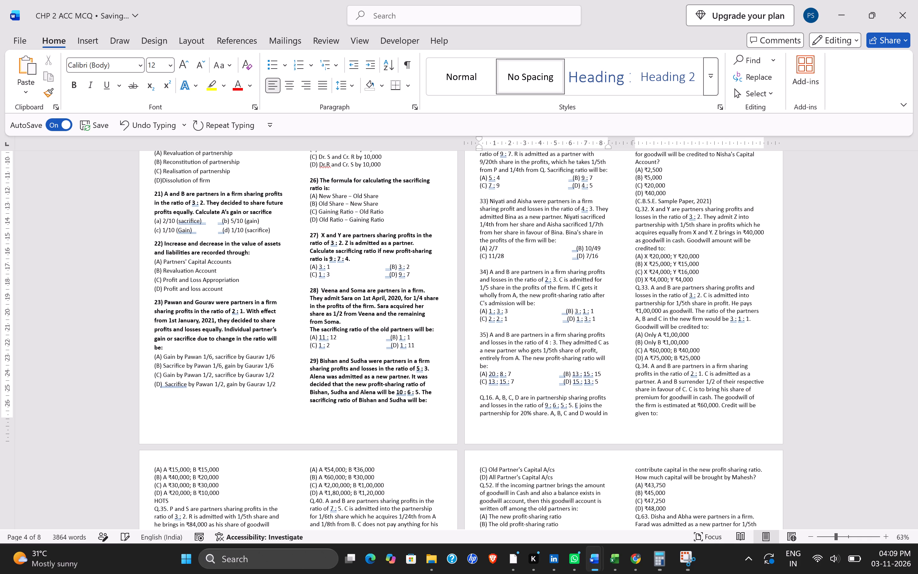
key(Left)
key(Left)
key(Left)
key(BackSpace)
key(Return)
Renumber Q.16 as "36)", followed by a space.
drag(495, 397, 476, 398)
key(BackSpace)
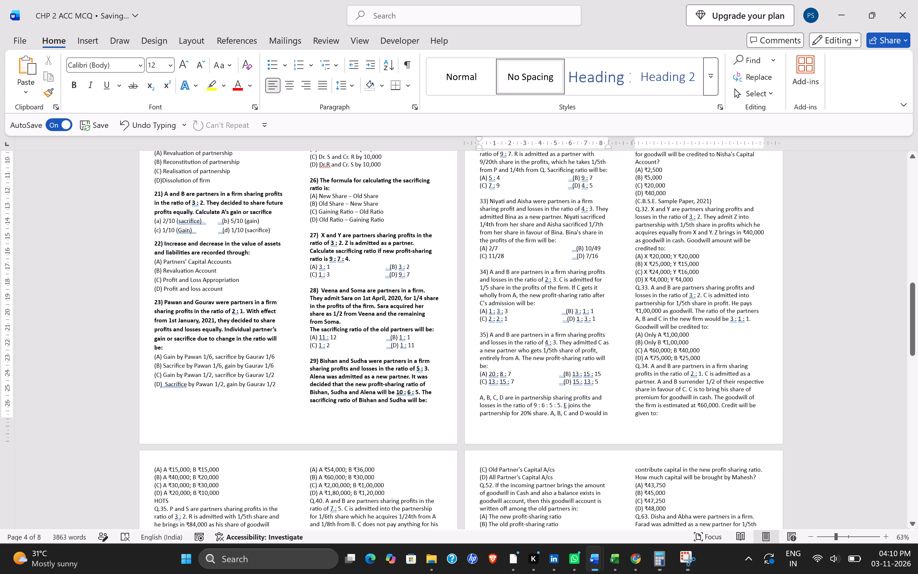
text(36)
text())
key(space)
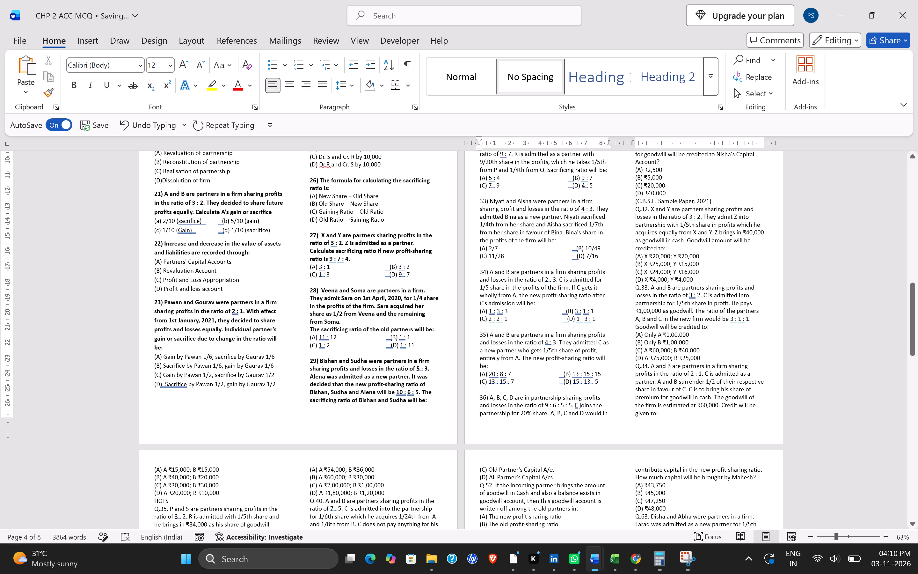
Make the question text of questions 30, 31 and 32 bold, leaving their answer options in regular weight.
scroll(532, 287, up, 1)
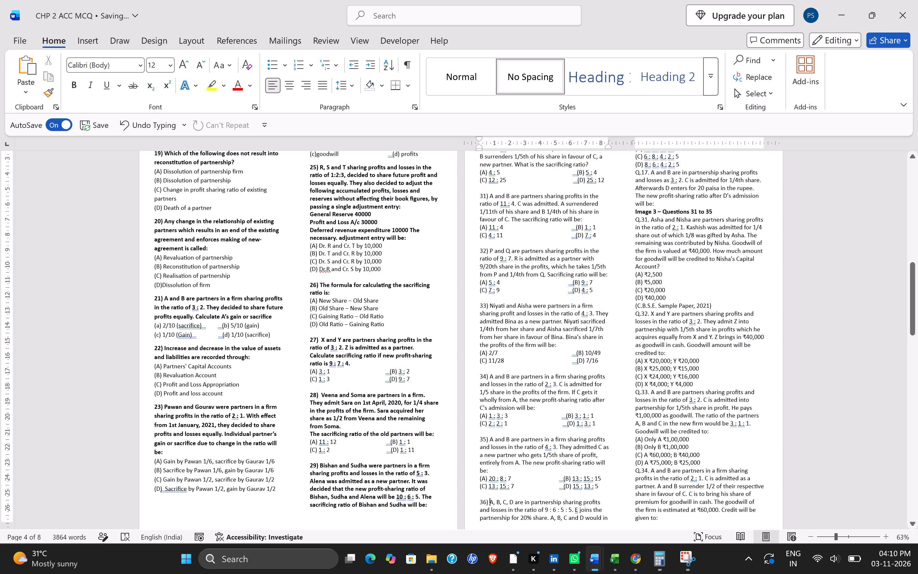
click(532, 287)
scroll(540, 266, up, 2)
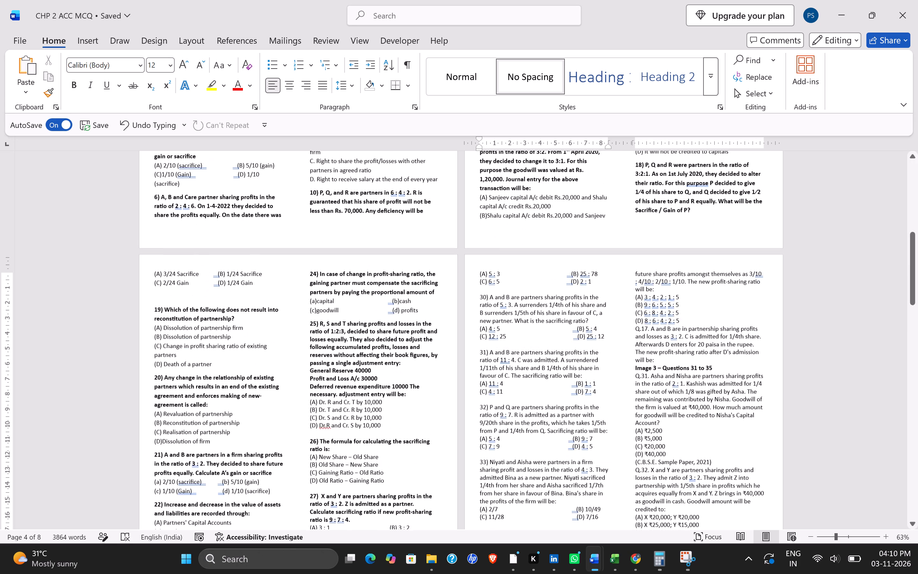
scroll(540, 266, up, 2)
drag(478, 298, 593, 299)
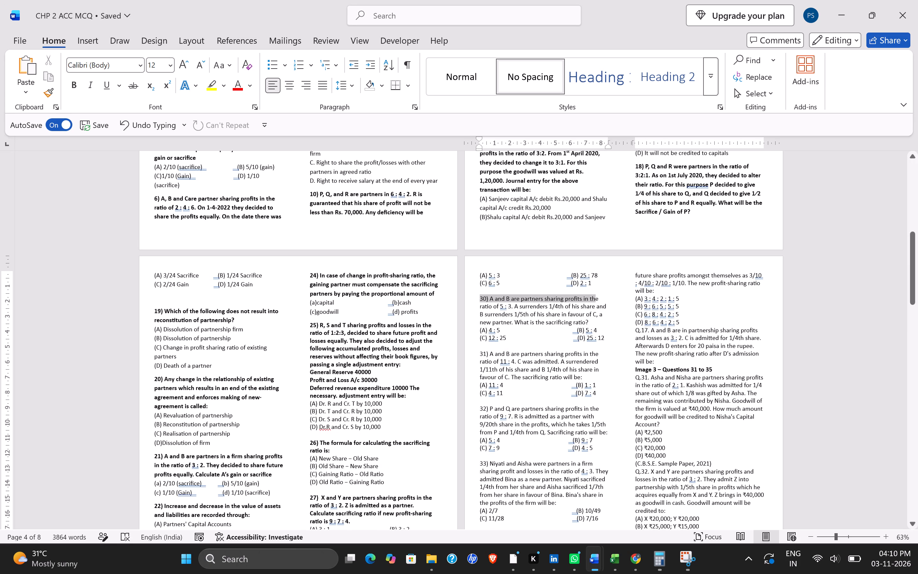
drag(593, 299, 593, 323)
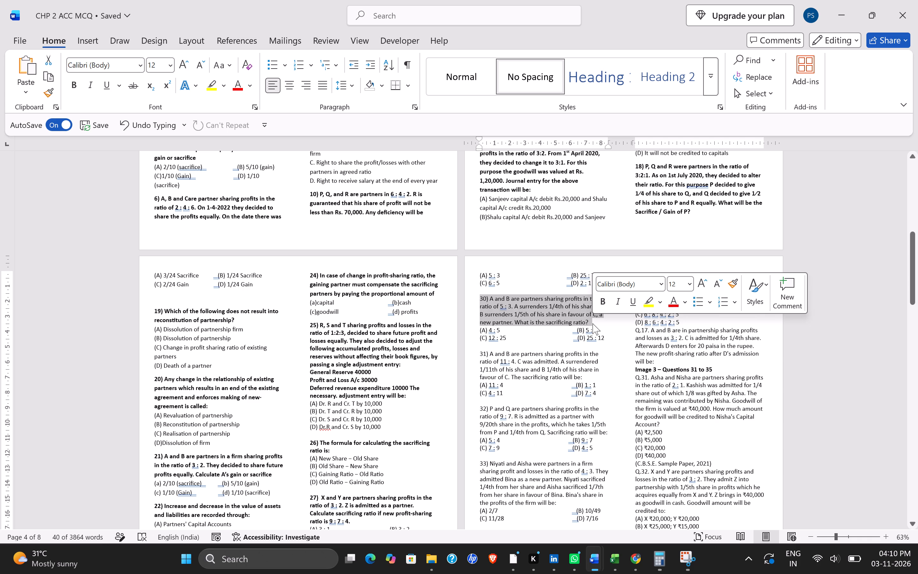
key(ctrl+b)
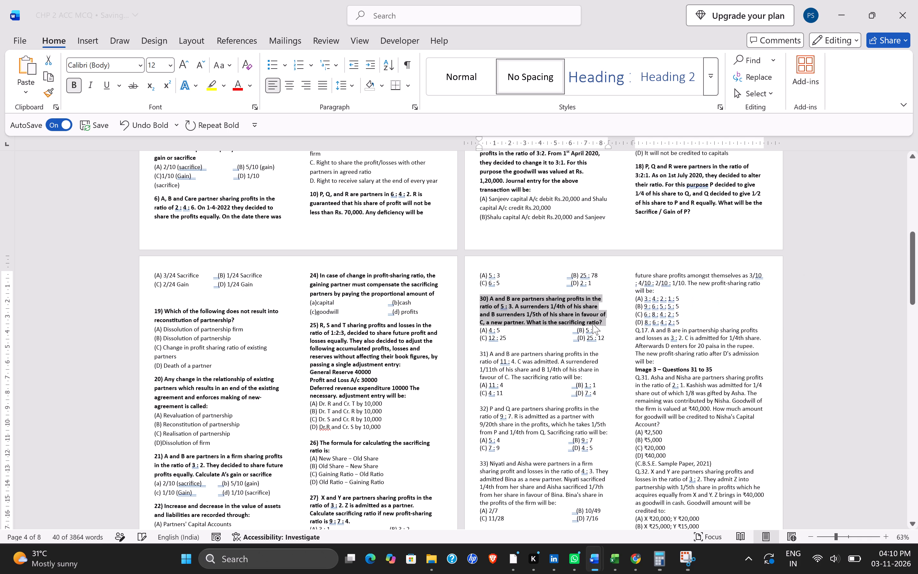
click(538, 376)
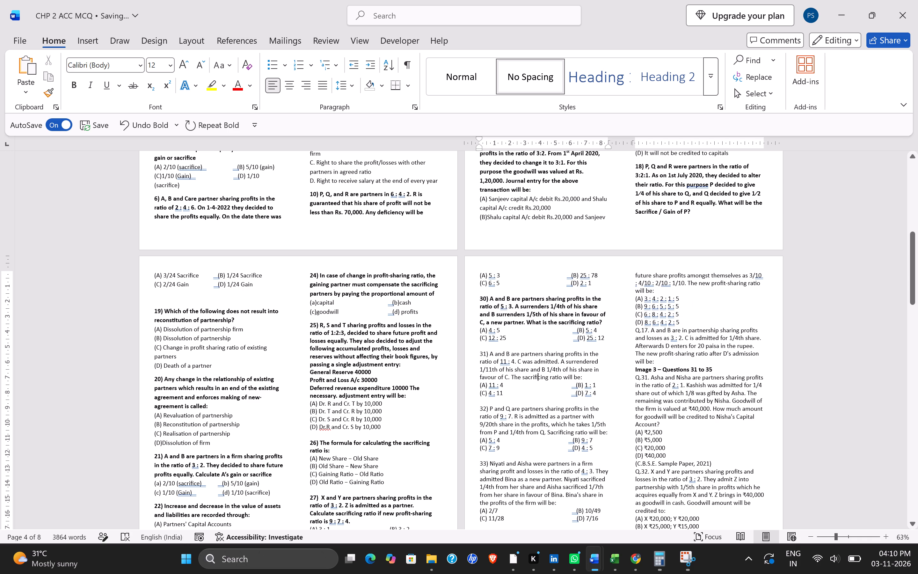
drag(477, 353, 588, 377)
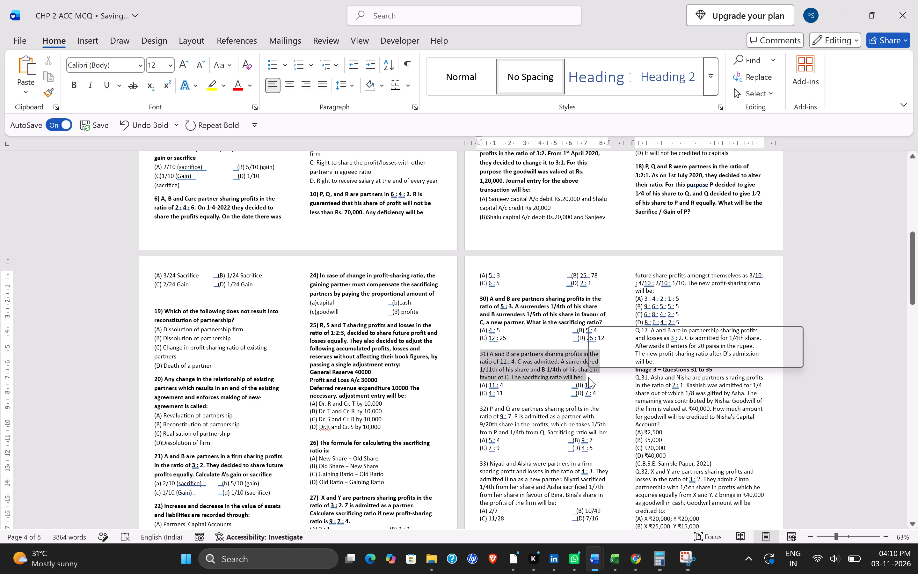
key(ctrl+b)
scroll(588, 377, down, 1)
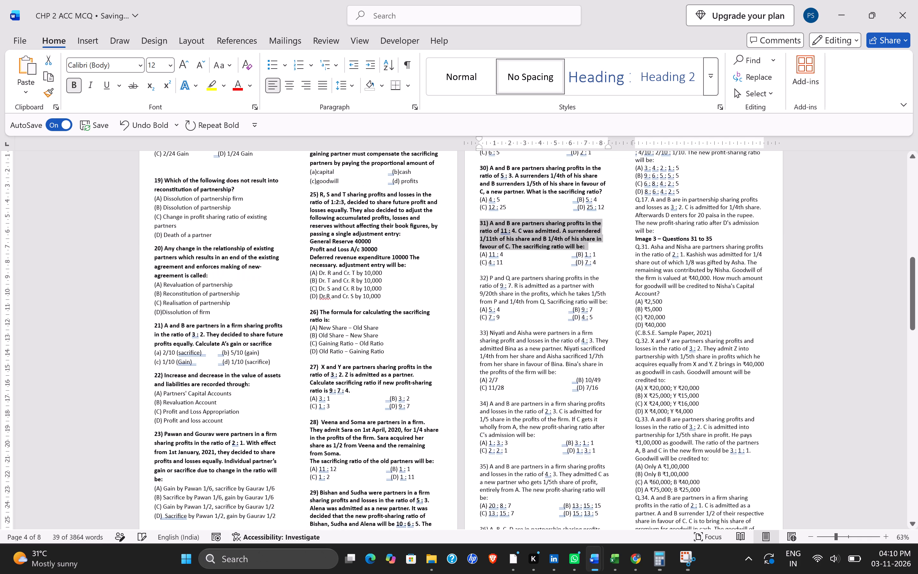
drag(476, 273, 611, 301)
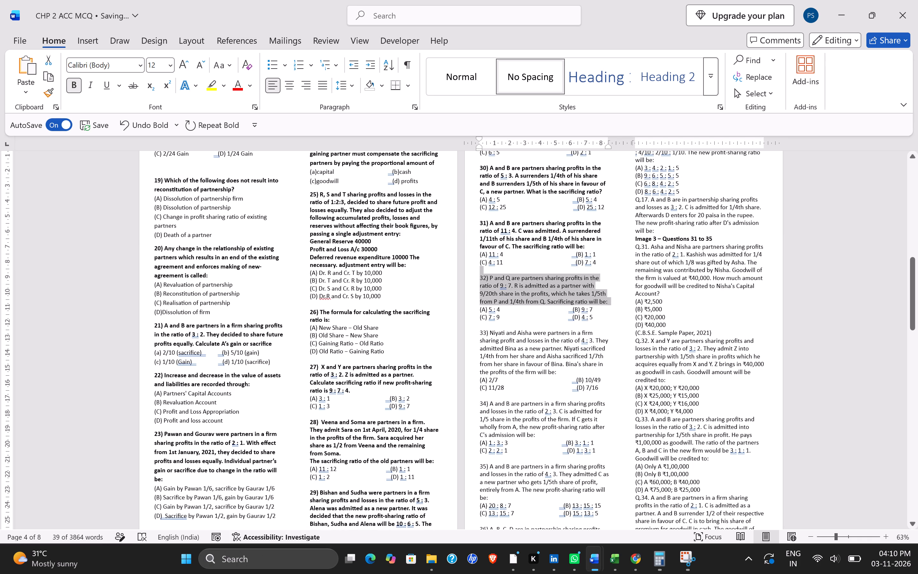
drag(611, 301, 612, 302)
key(ctrl+b)
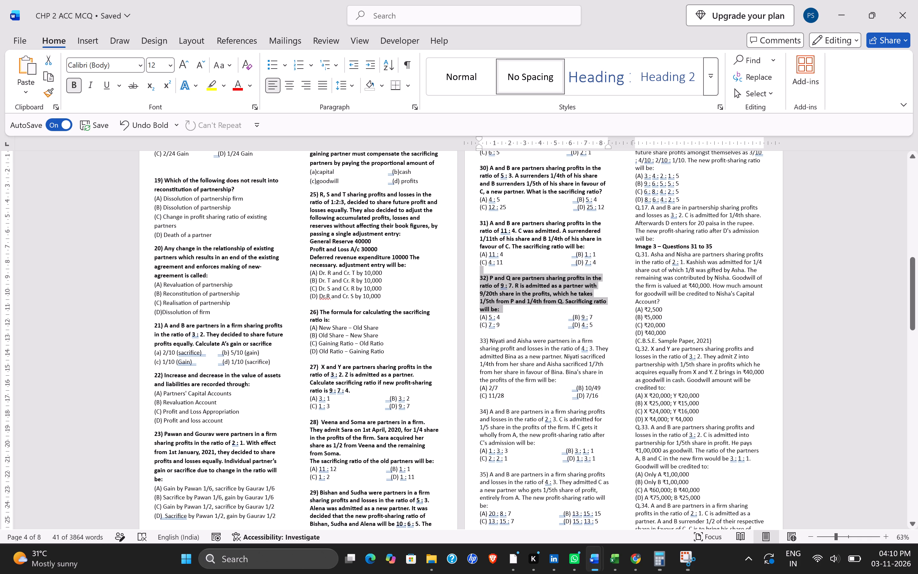
Make the question text of questions 33, 34 and 35 bold, leaving their answer options in regular weight.
drag(481, 341, 609, 386)
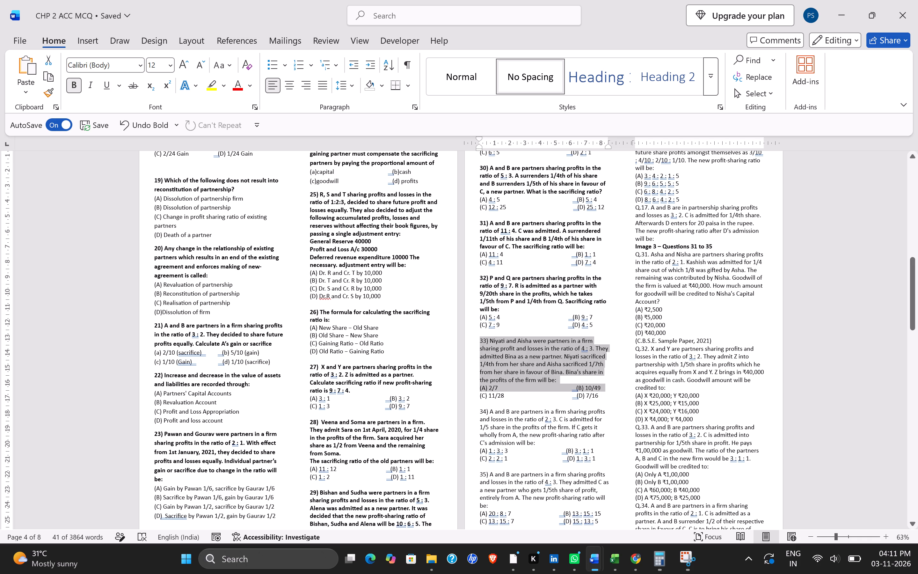
drag(609, 386, 581, 382)
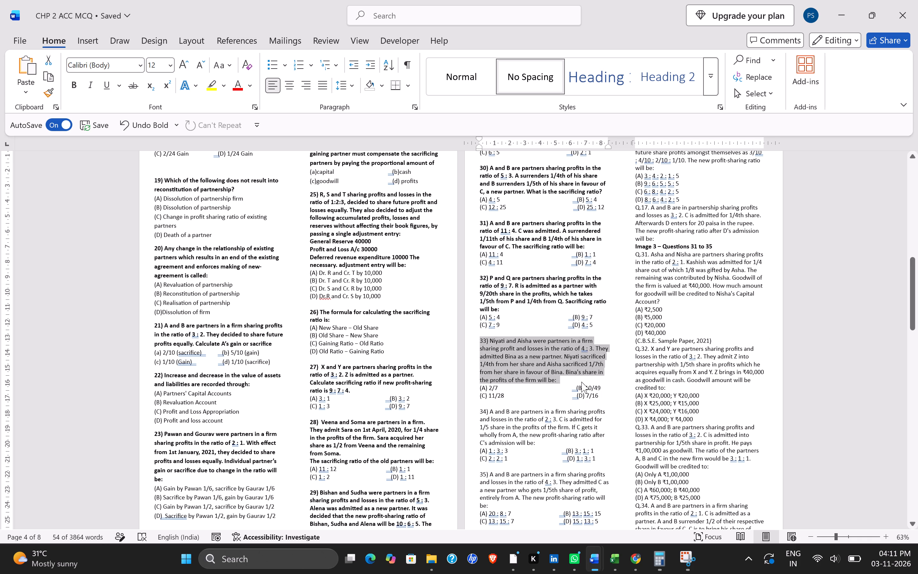
key(ctrl+b)
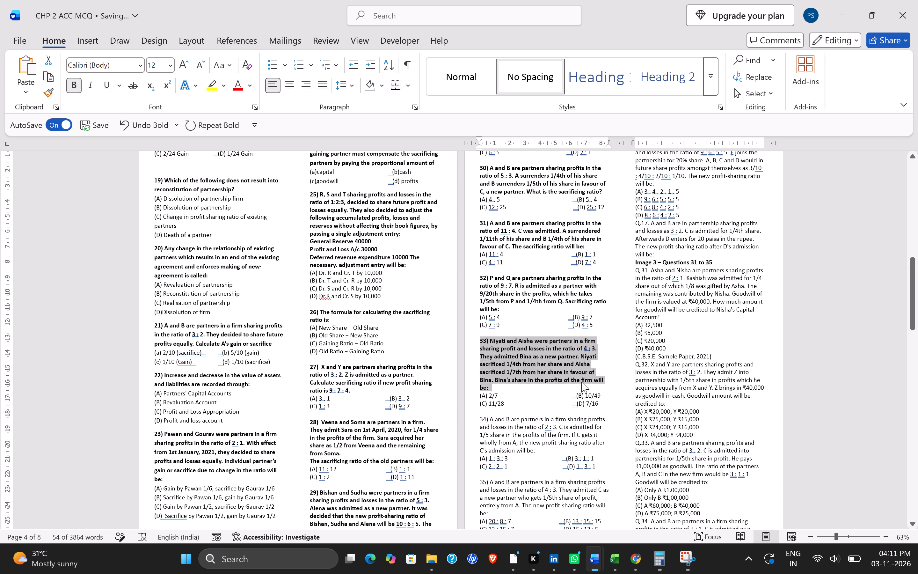
scroll(595, 350, down, 1)
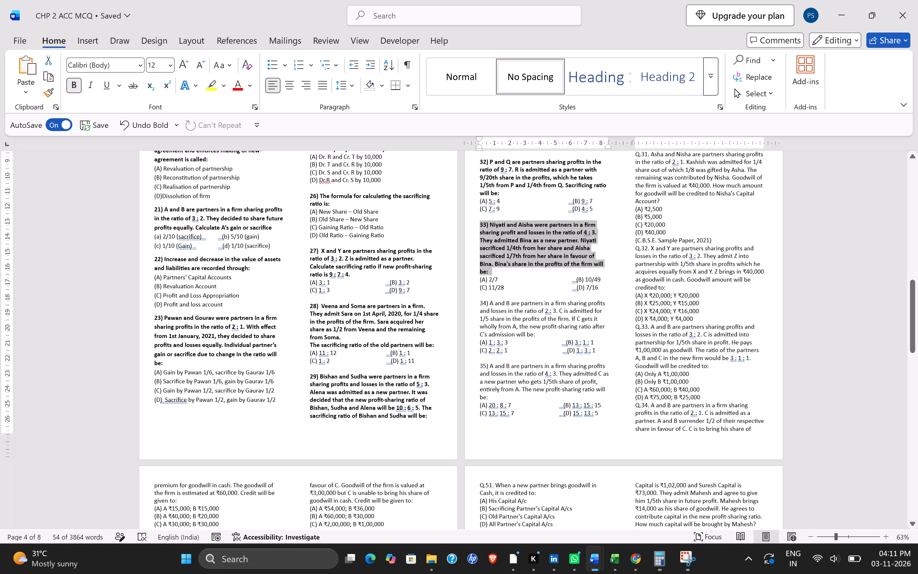
drag(477, 303, 563, 331)
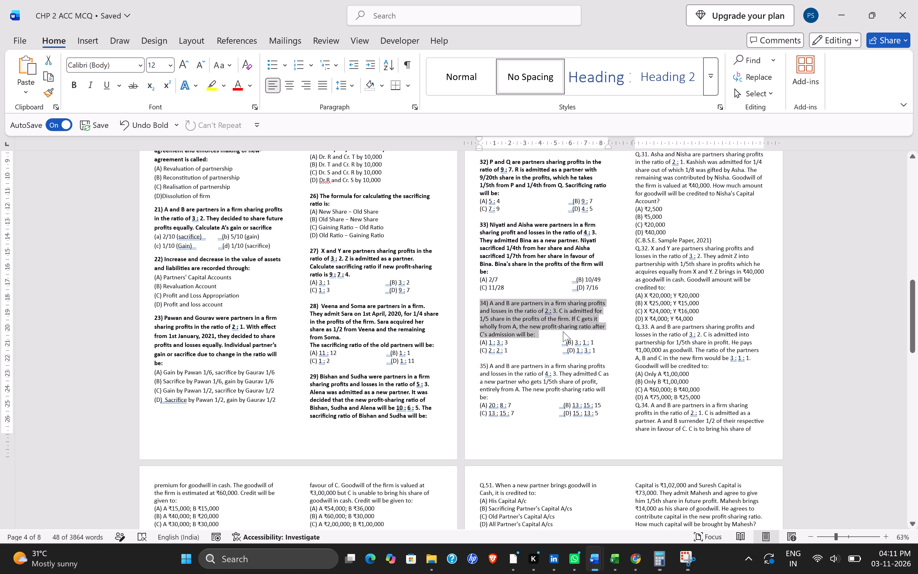
key(ctrl+b)
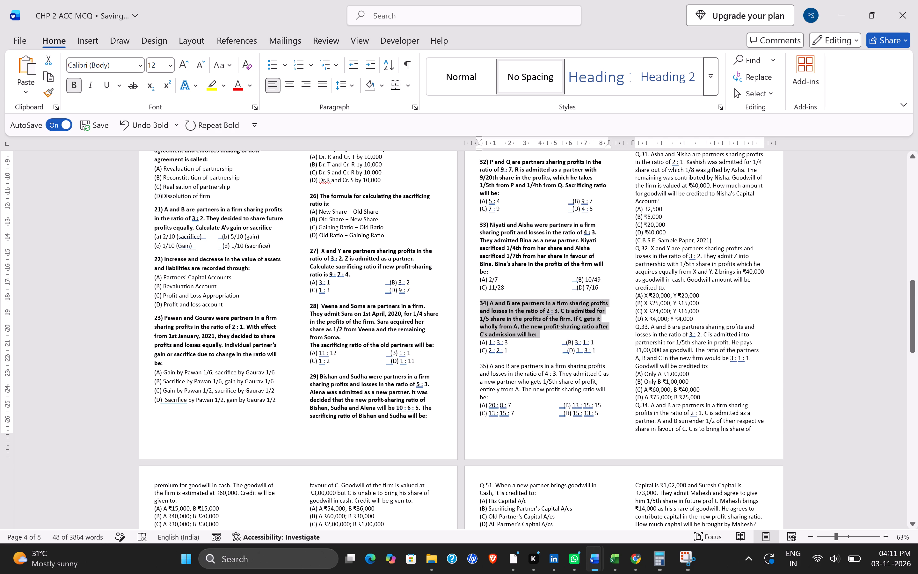
scroll(554, 321, down, 1)
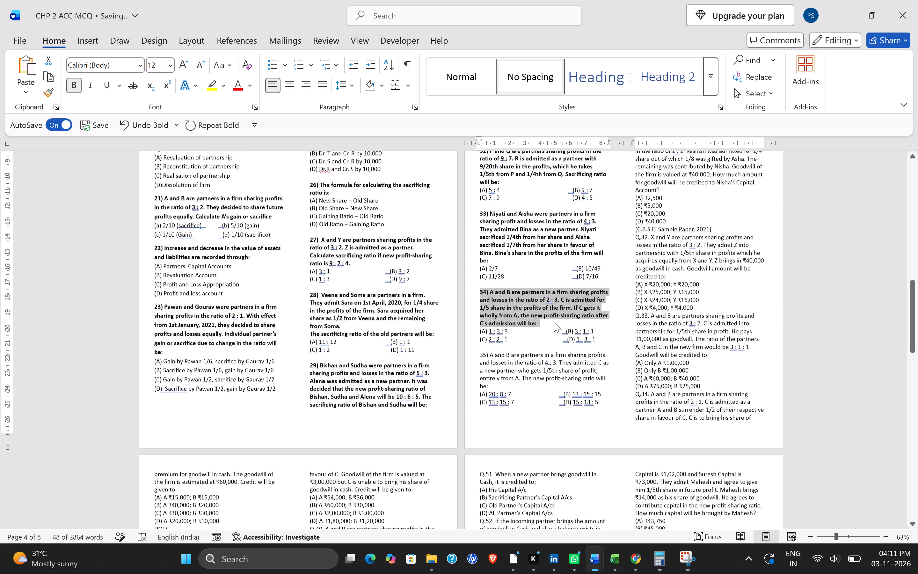
scroll(554, 321, down, 1)
drag(474, 307, 594, 334)
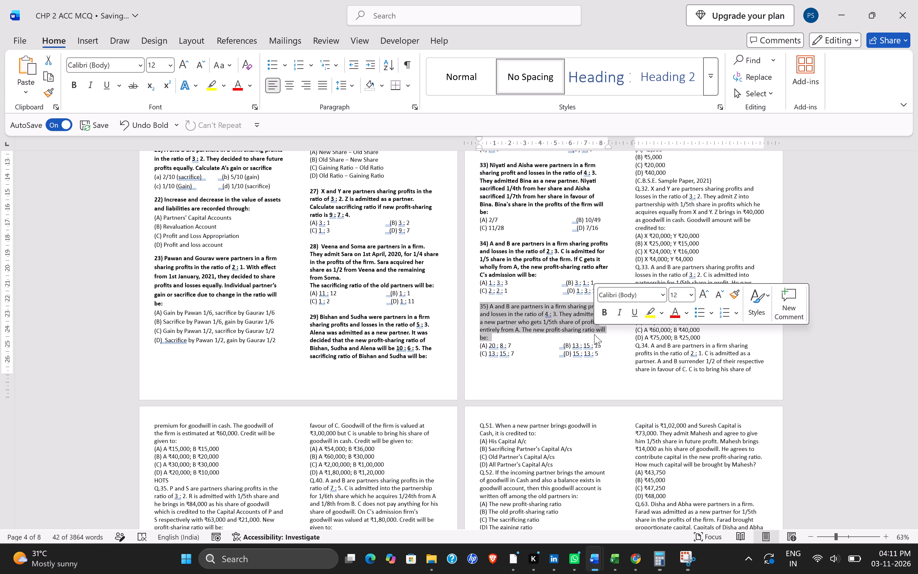
key(ctrl+b)
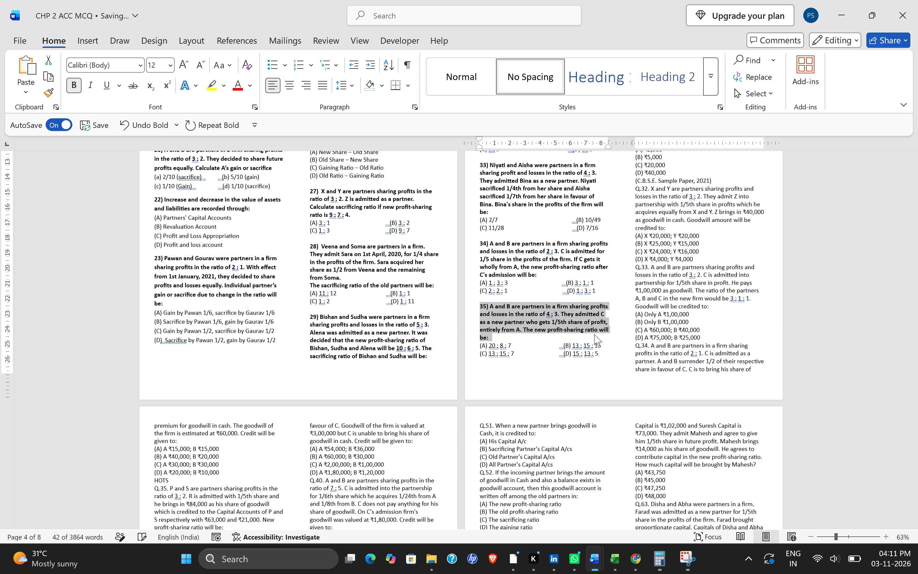
Make question 36's text bold, from its number through "ratio will be:", leaving its answer options in regular weight.
click(758, 255)
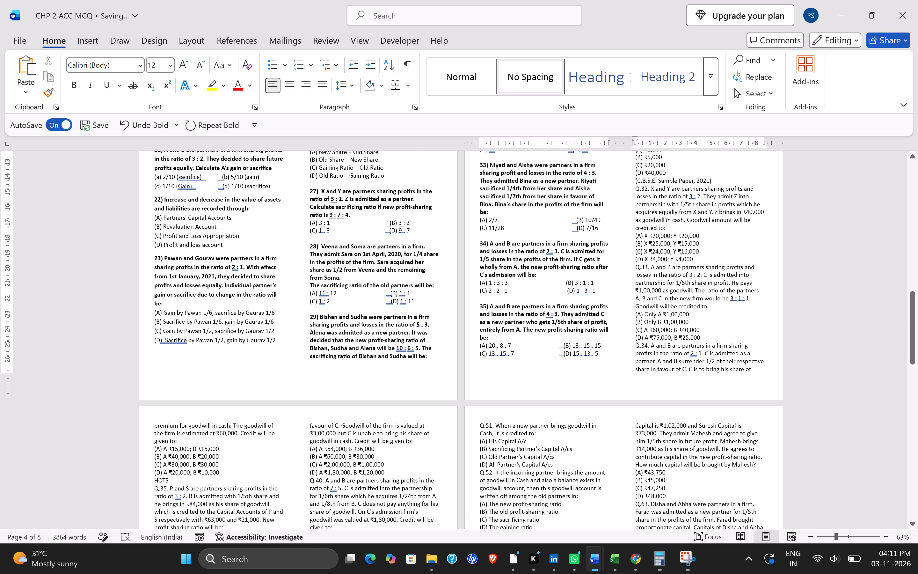
scroll(706, 244, up, 3)
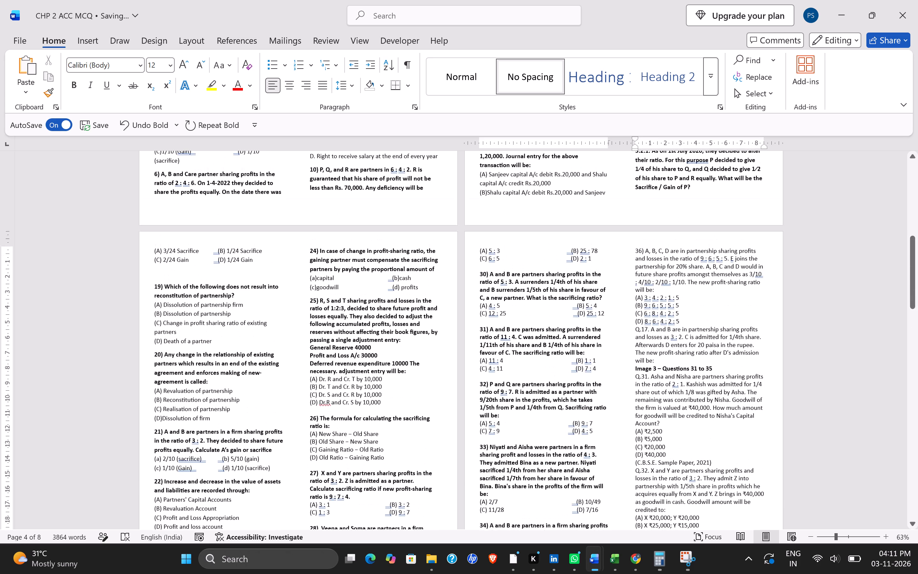
drag(630, 247, 652, 271)
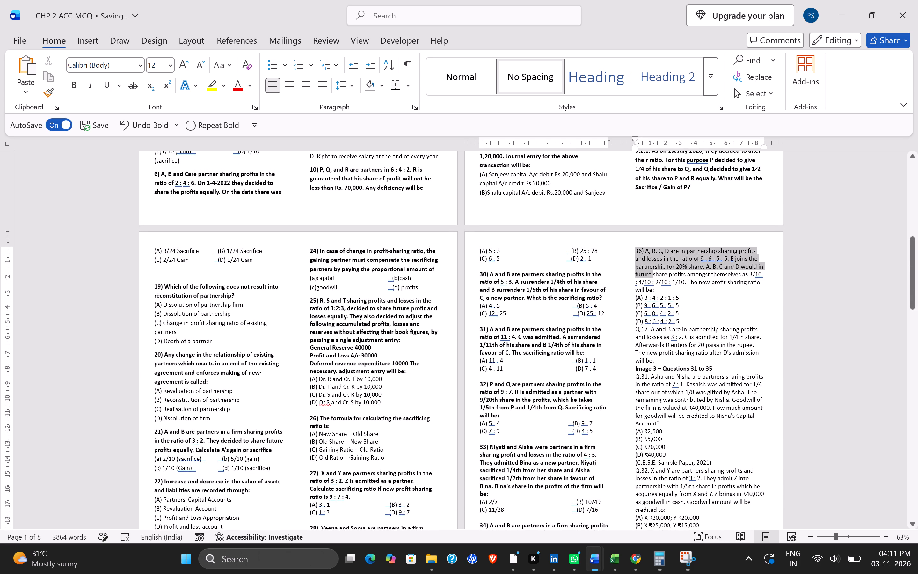
drag(652, 271, 652, 271)
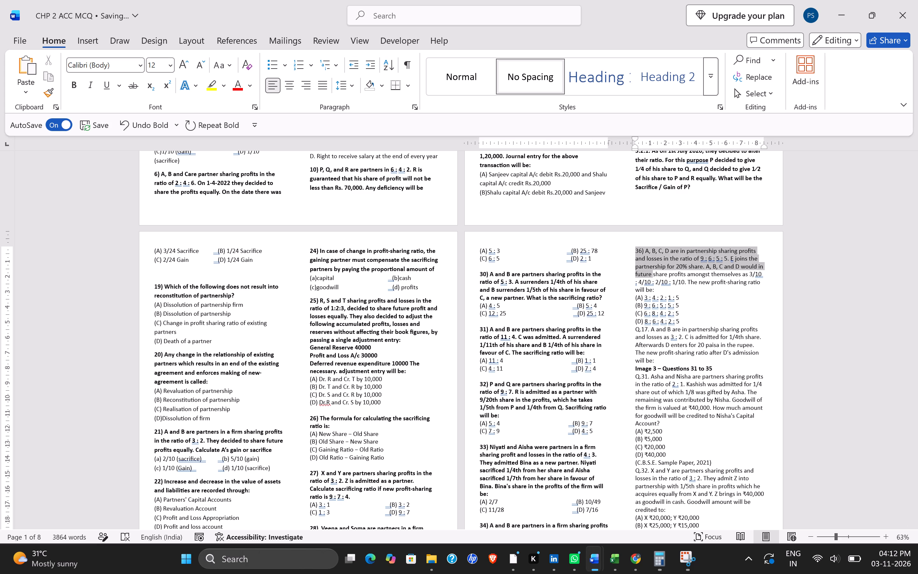
drag(652, 271, 662, 292)
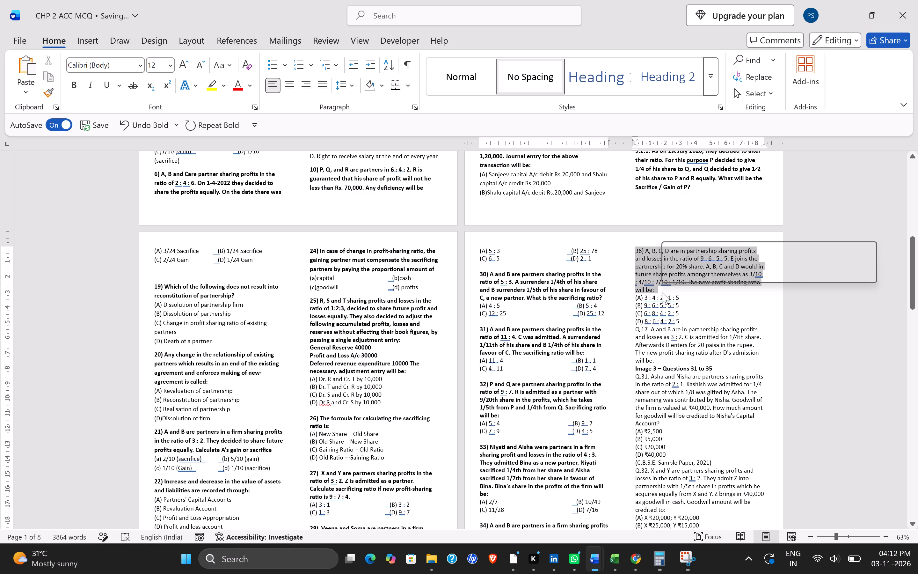
key(ctrl+b)
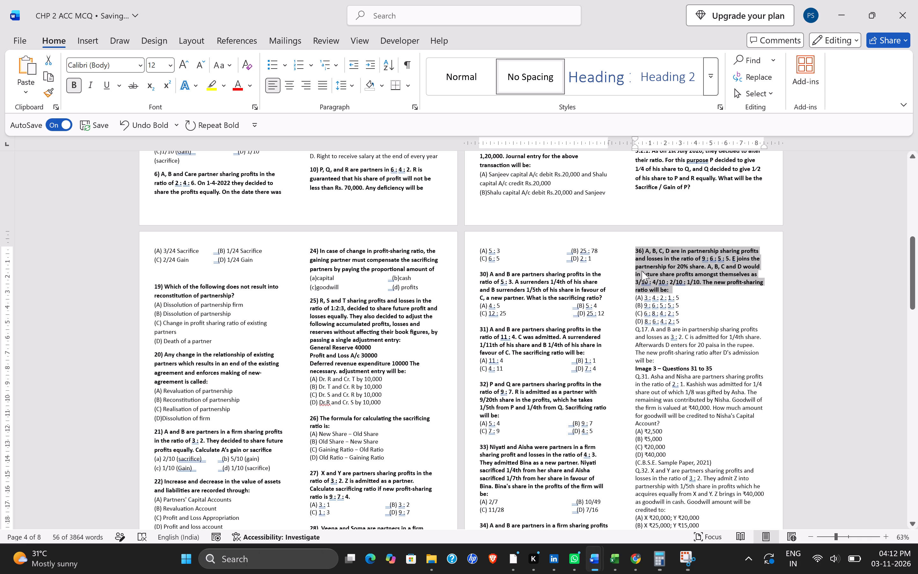
Renumber Q.17 as "37)" and insert a blank line between it and question 36's option (D).
click(662, 328)
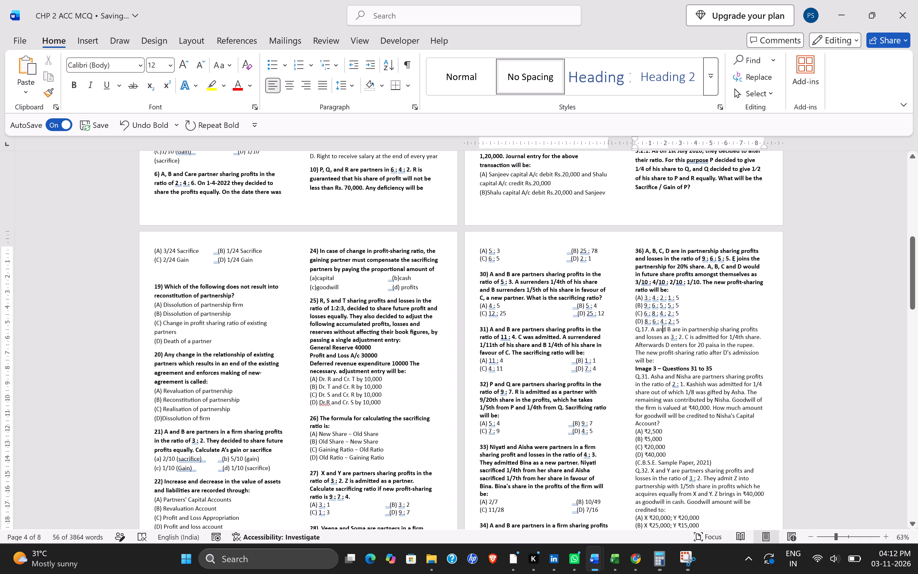
click(649, 331)
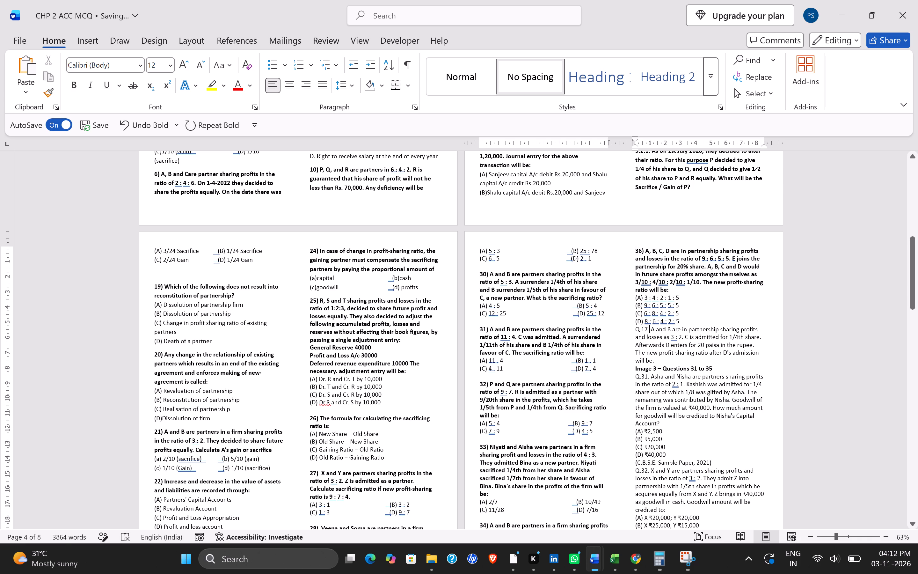
key(BackSpace)
key(BackSpace)
key(BackSpace)
key(BackSpace)
key(BackSpace)
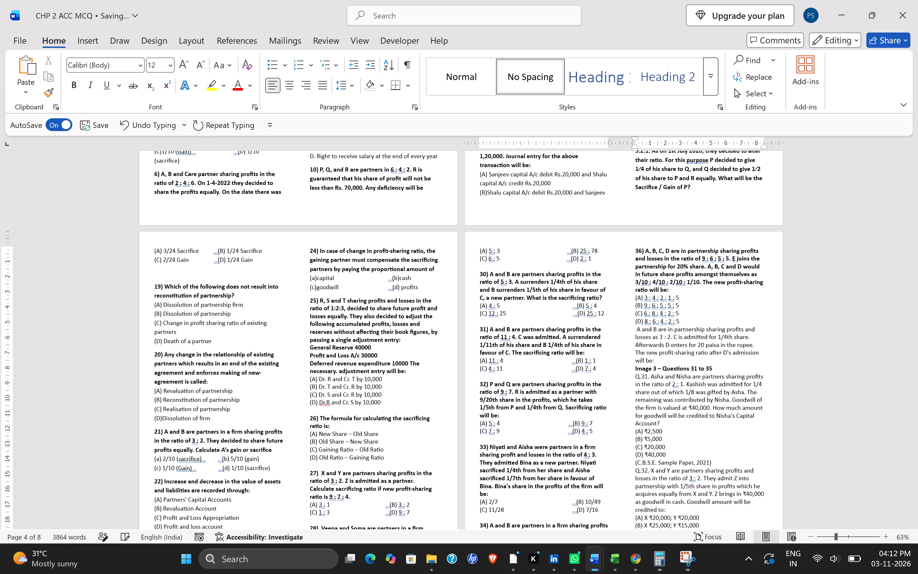
text(37)
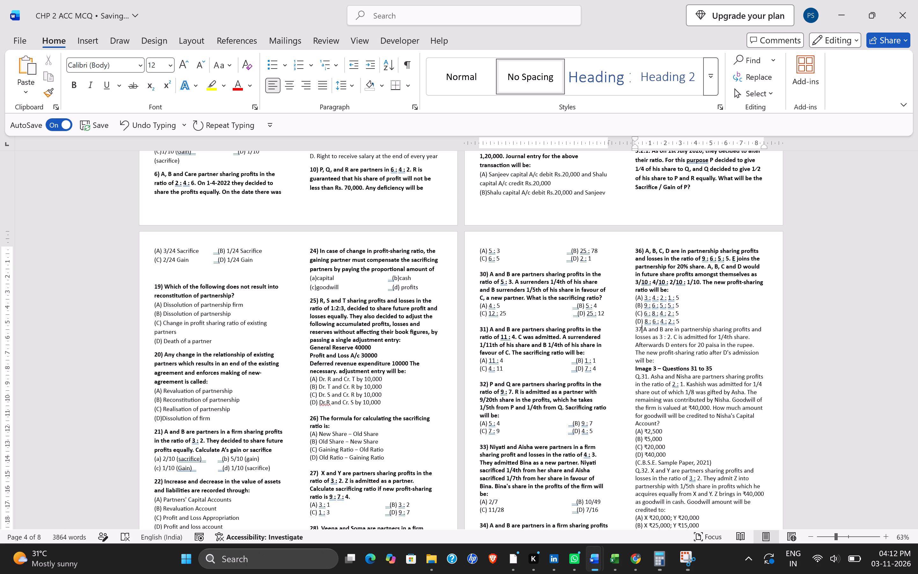
key(shift+parenright)
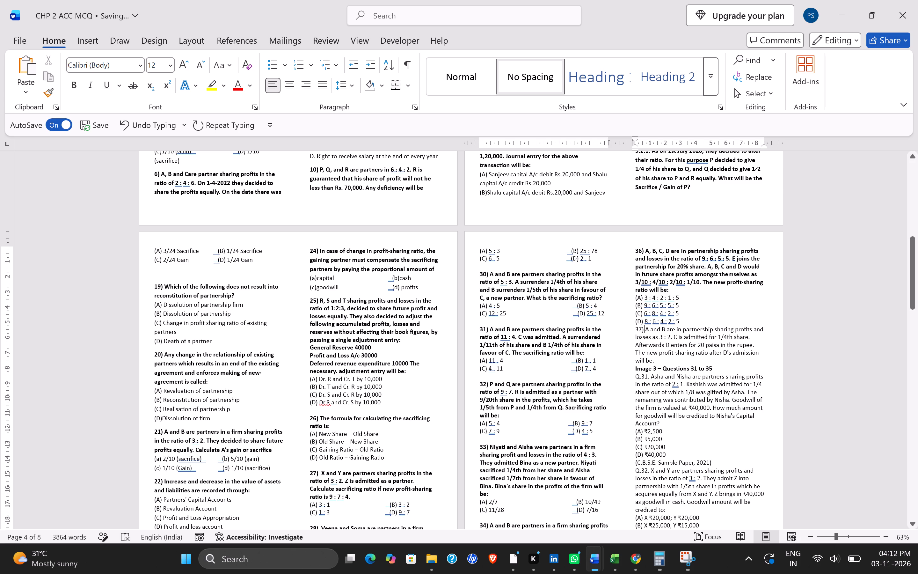
click(684, 324)
key(Return)
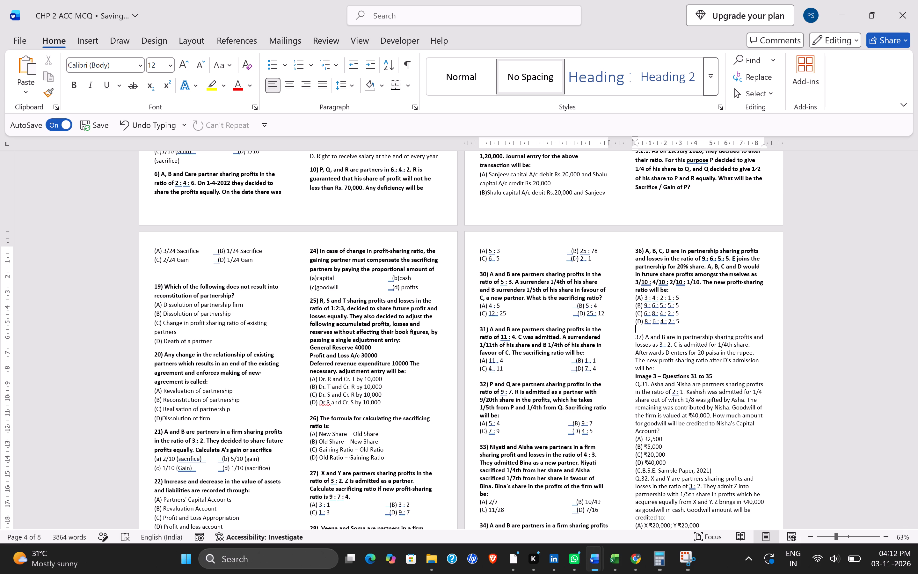
Make question 37's text bold, from its number through "will be:".
scroll(733, 379, down, 2)
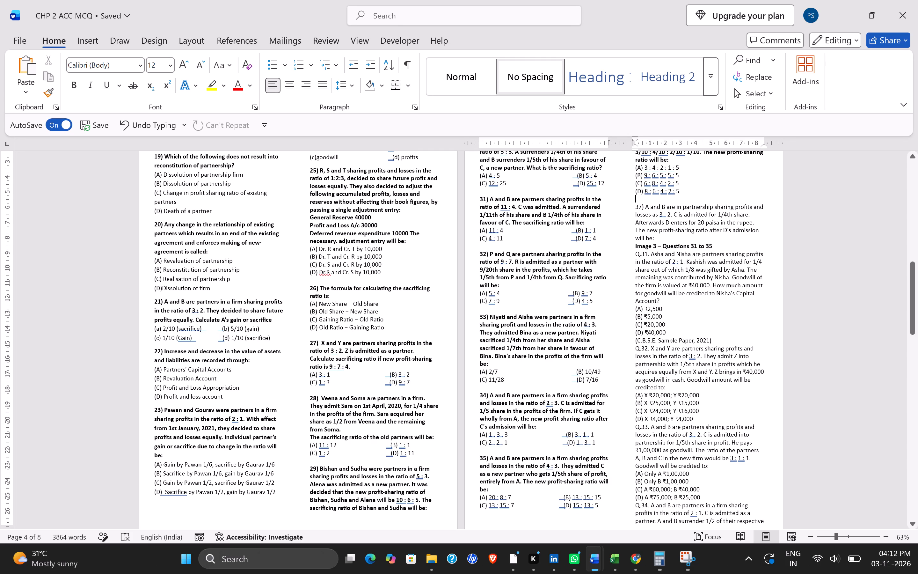
drag(636, 207, 648, 226)
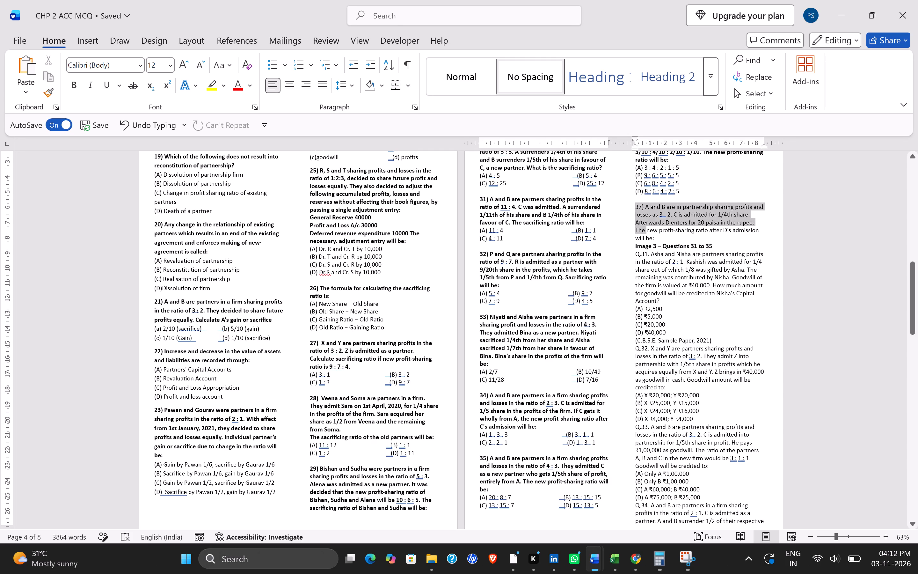
drag(648, 226, 660, 237)
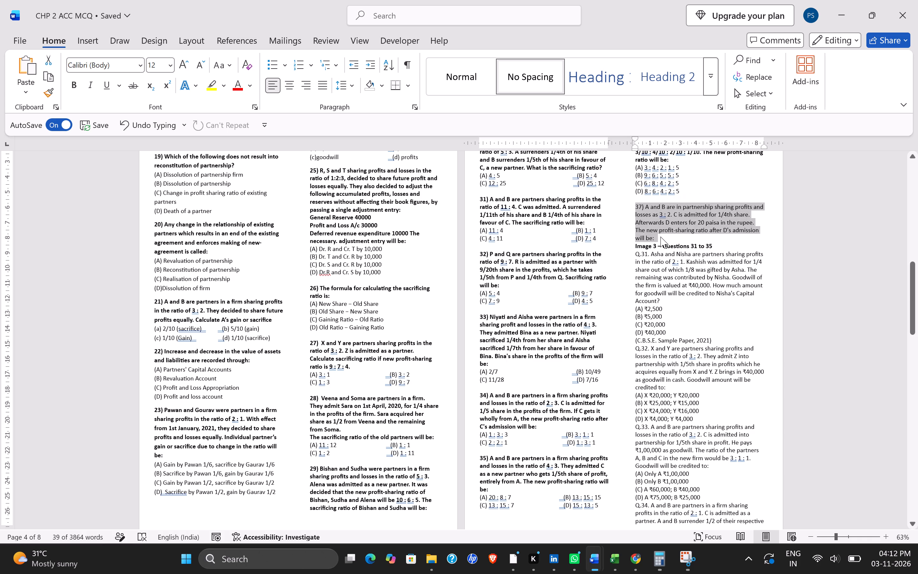
key(ctrl+b)
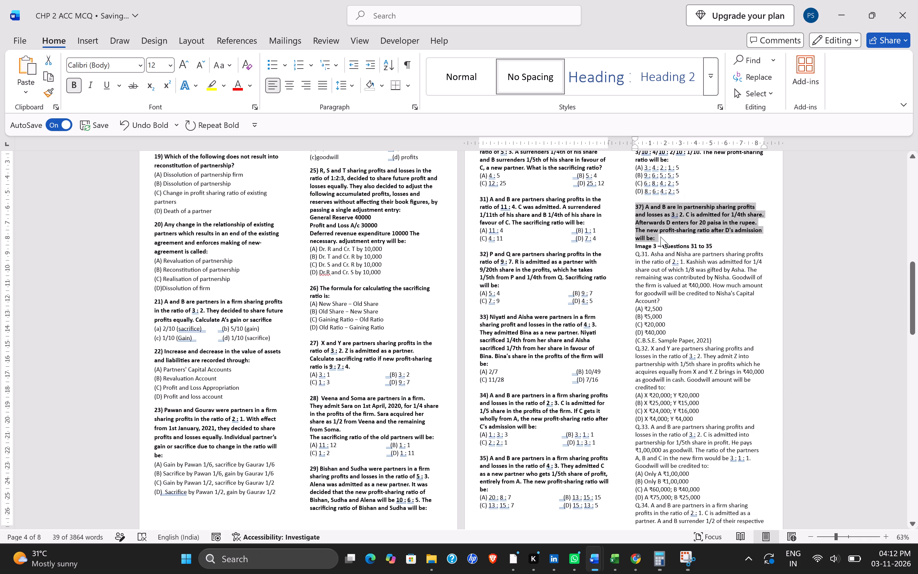
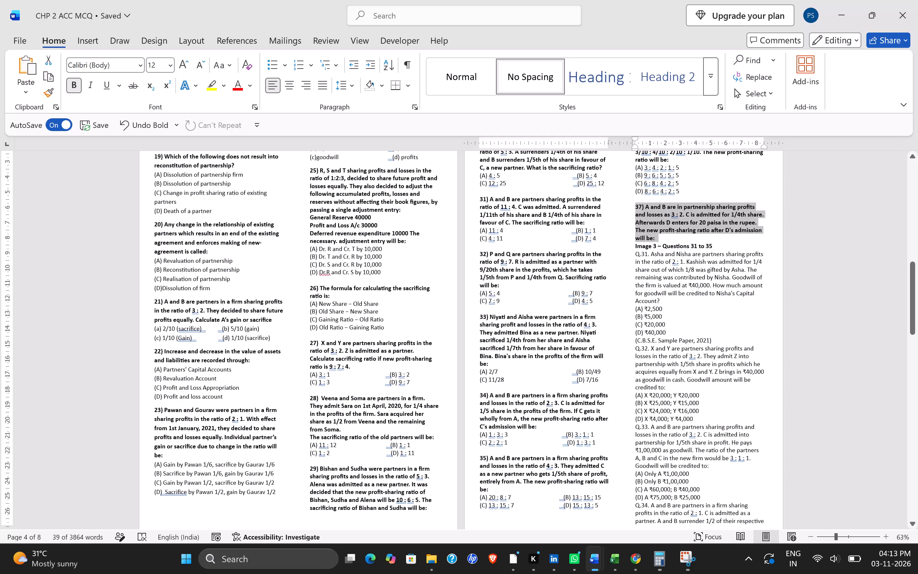
Delete the bold question 37 text about C and D's admission together with the "Image 3 – Questions 31 to 35" heading.
click(629, 203)
drag(631, 205, 714, 245)
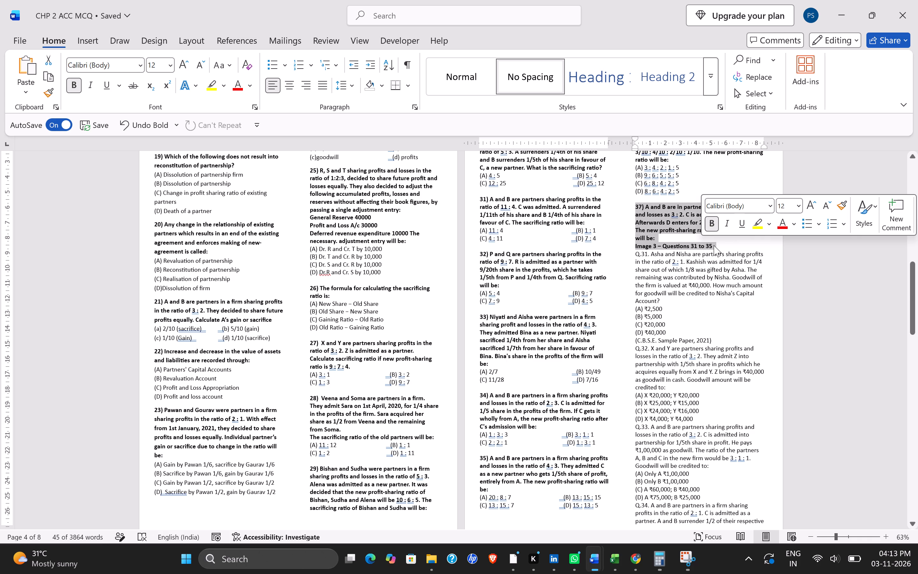
key(Delete)
Renumber Q.31, about Asha and Nisha, as "37)".
scroll(674, 237, up, 1)
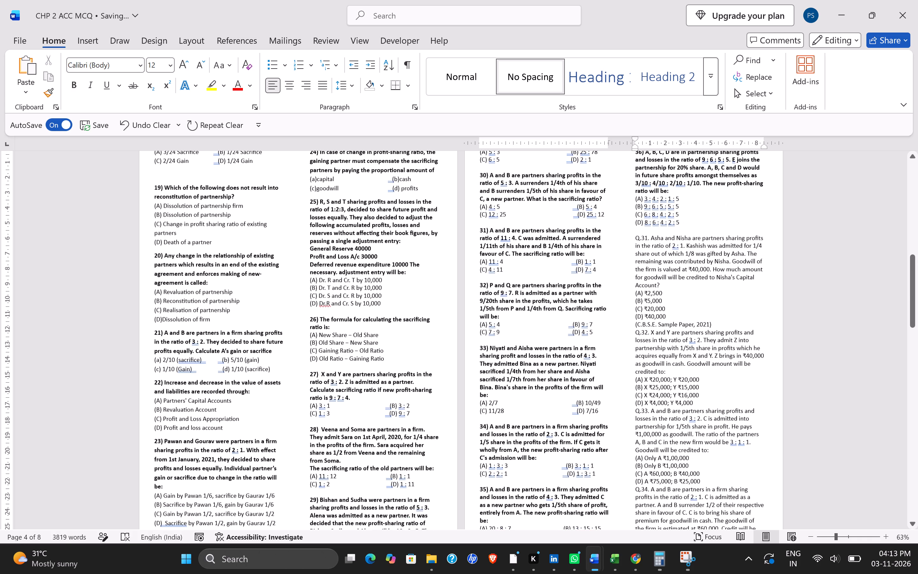
scroll(674, 237, up, 2)
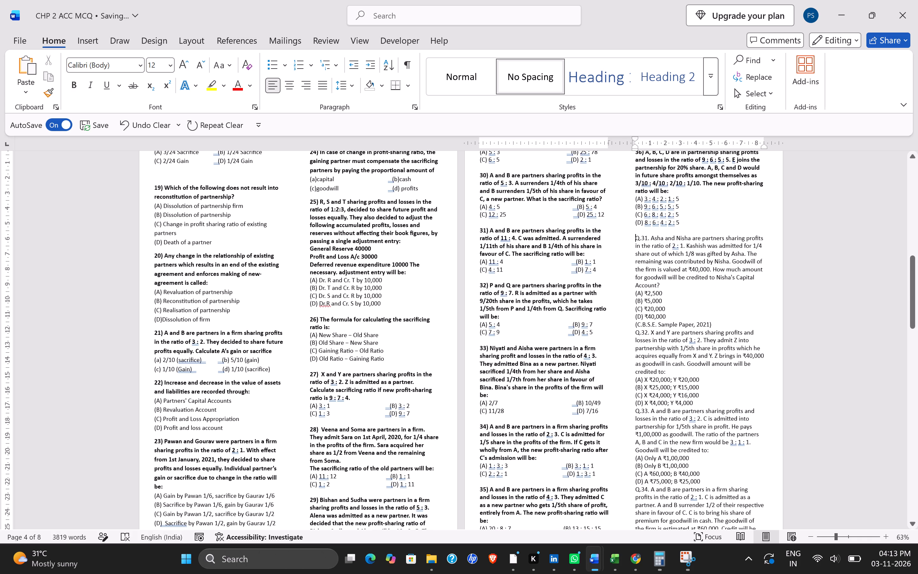
scroll(663, 222, up, 1)
click(647, 256)
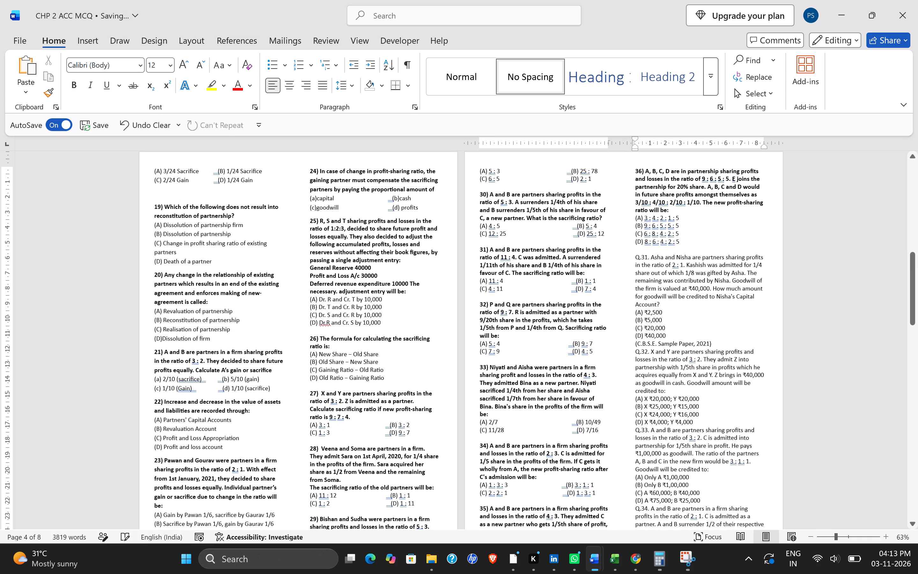
key(BackSpace)
key(BackSpace)
key(BackSpace)
key(BackSpace)
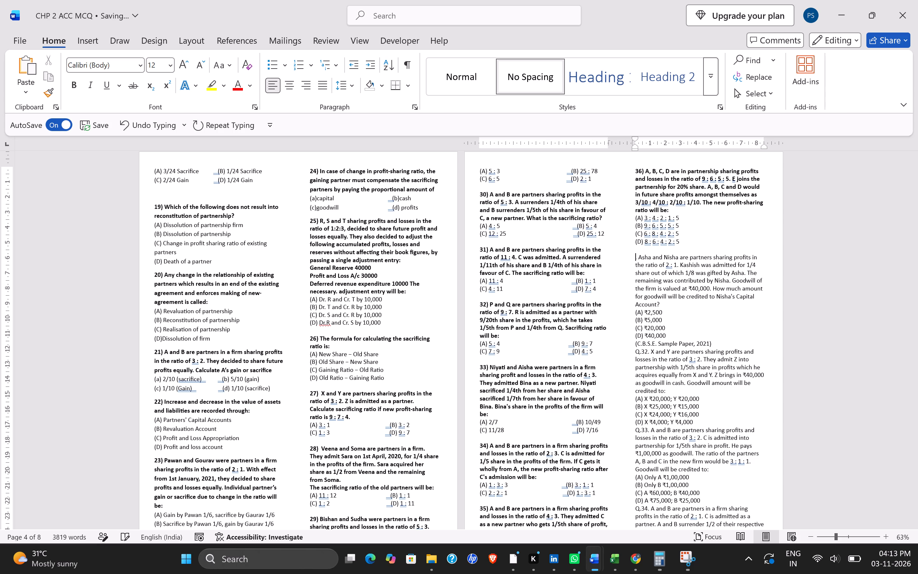
key(Right)
key(BackSpace)
text(37)
key(shift+parenright)
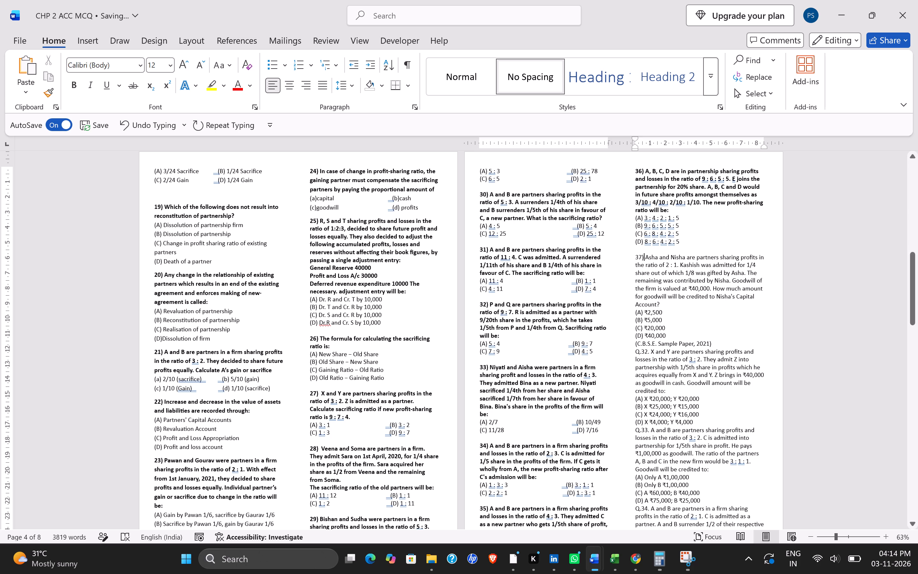
Make question 37's text bold, from its number through "Nisha's Capital Account?", leaving its options in regular weight.
drag(633, 265, 765, 303)
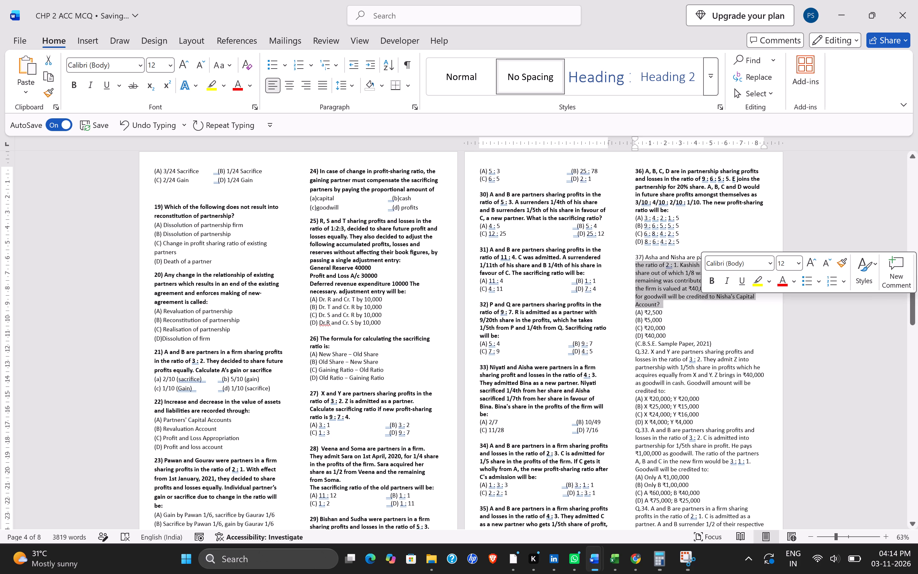
drag(636, 255, 768, 300)
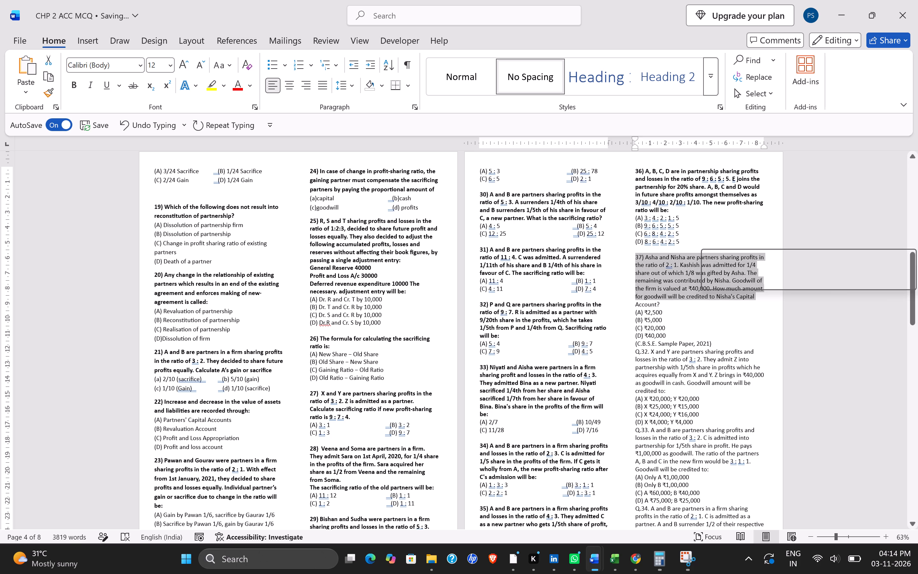
click(692, 298)
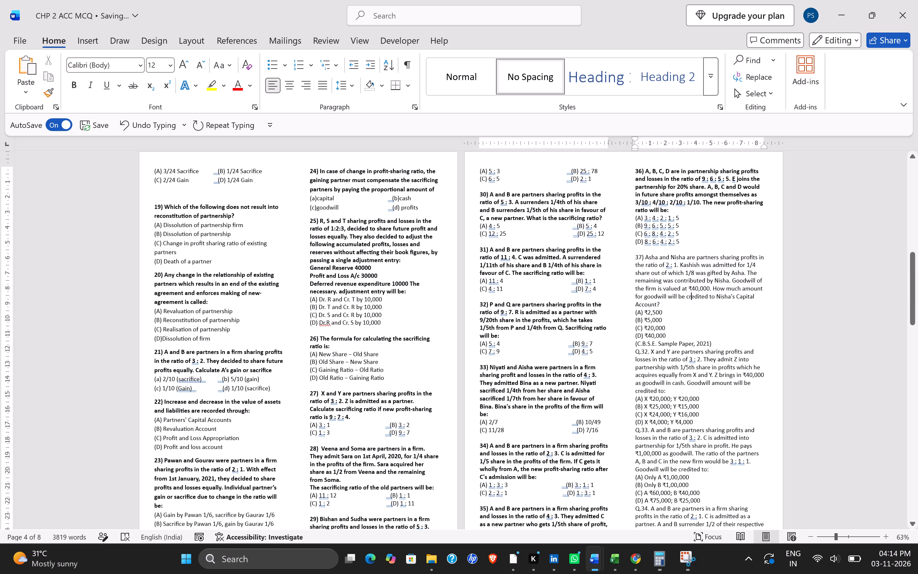
drag(669, 304, 626, 259)
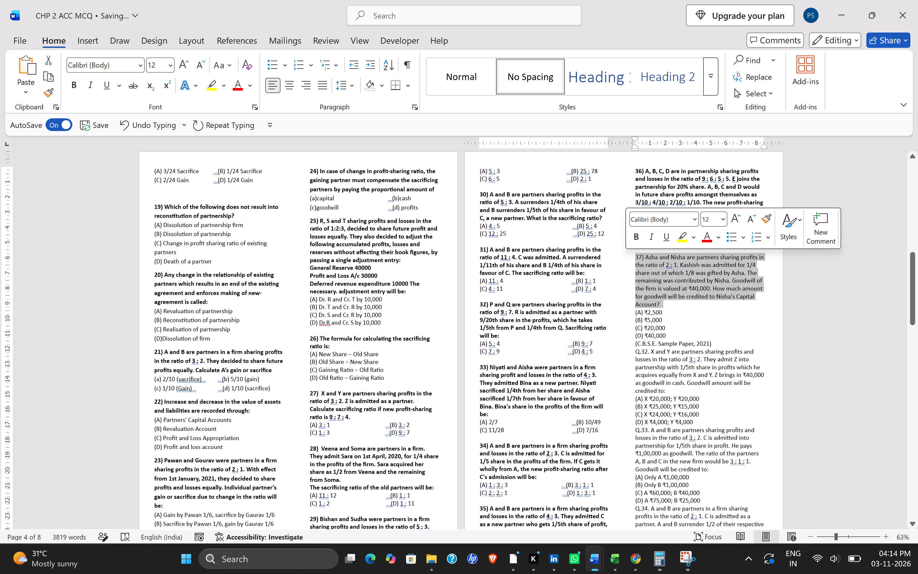
key(ctrl+b)
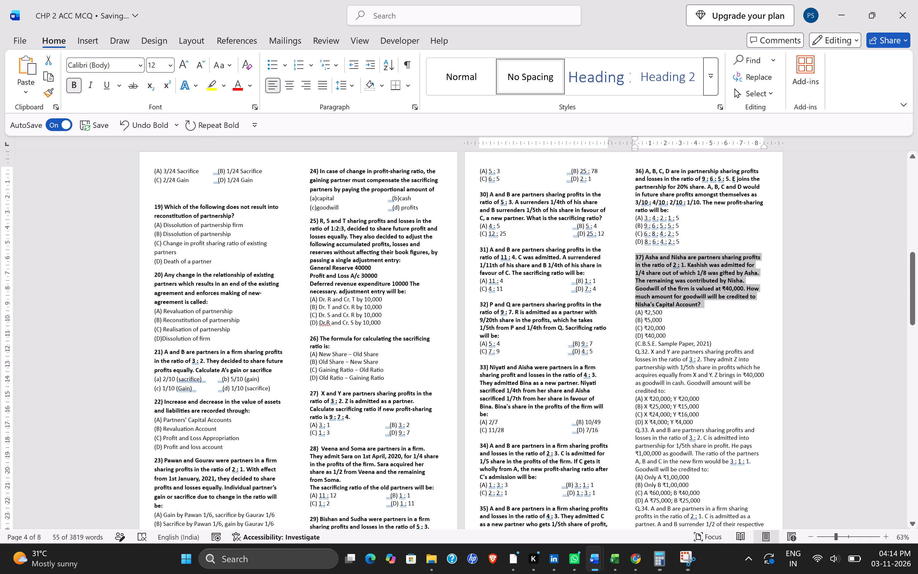
Move question 36's option (B) onto the same line as option (A), separated by a wide gap of spaces.
click(630, 225)
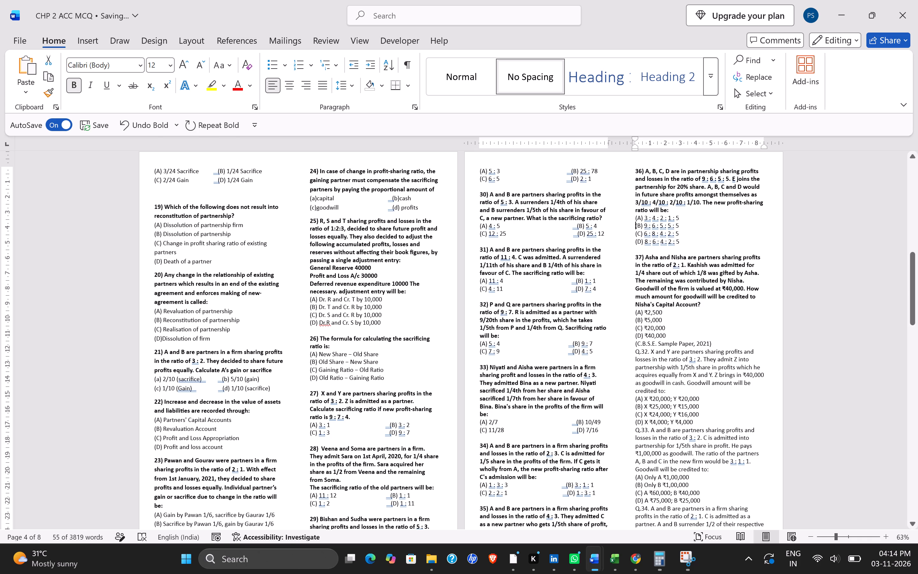
key(BackSpace)
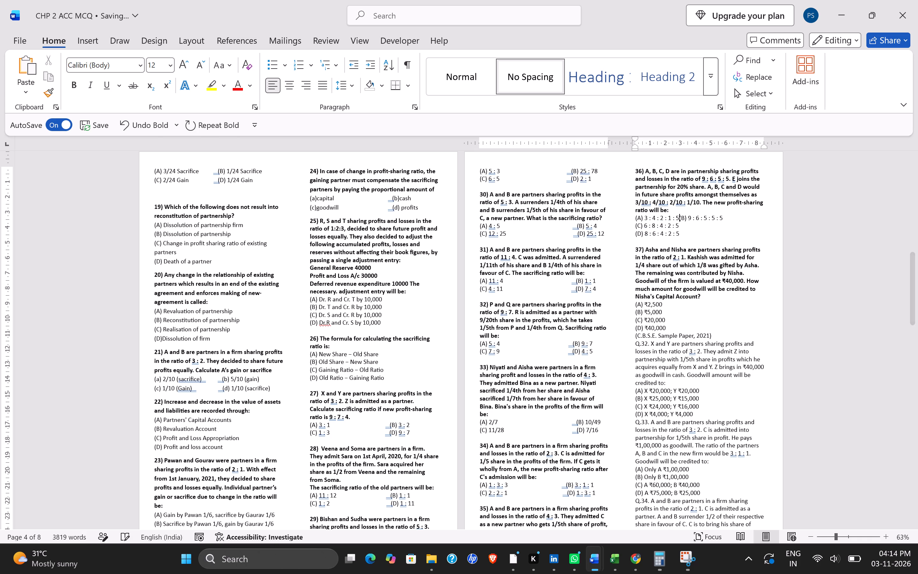
key(space)
key(space)
key(space)
key(space)
key(space)
key(space)
key(space)
key(space)
key(space)
key(space)
key(space)
key(space)
key(space)
key(space)
key(space)
key(space)
key(space)
key(space)
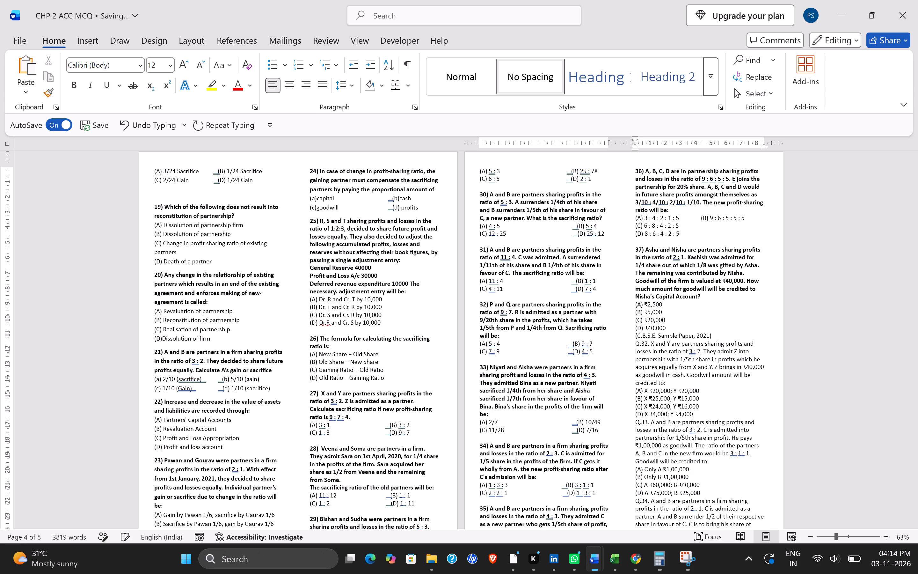
key(space)
key(space)
key(space)
key(space)
key(space)
key(space)
key(space)
Move question 36's option (D) onto the line of option (C), spaced out to align beneath option (B).
click(634, 234)
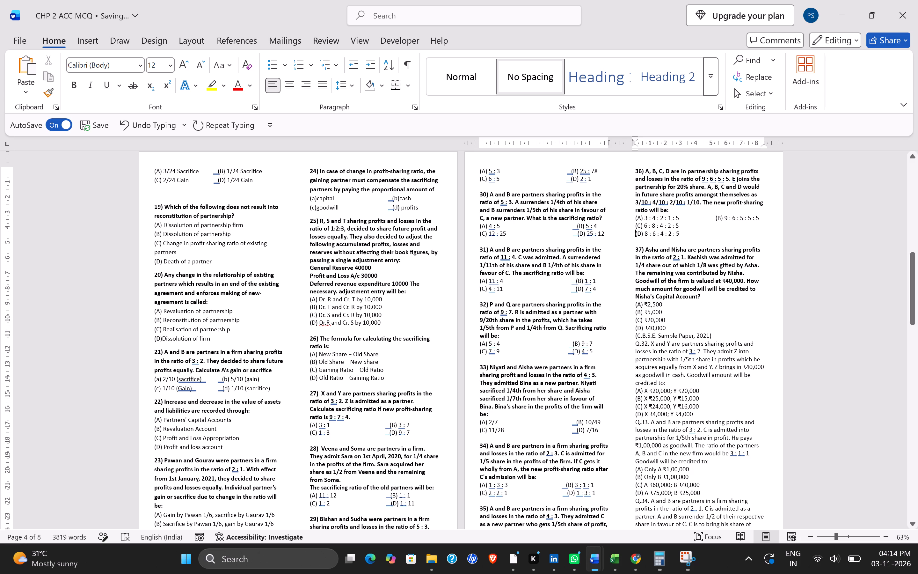
key(BackSpace)
key(space)
key(space)
key(space)
key(space)
key(space)
key(space)
key(space)
key(space)
key(space)
key(space)
key(space)
key(space)
key(space)
key(space)
key(space)
key(space)
key(space)
key(space)
key(space)
key(space)
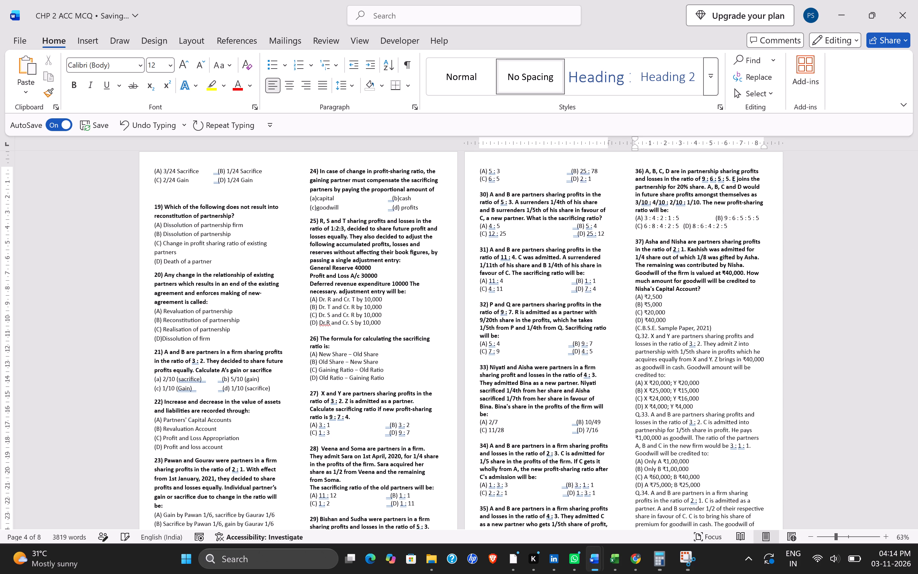
key(BackSpace)
key(BackSpace)
key(BackSpace)
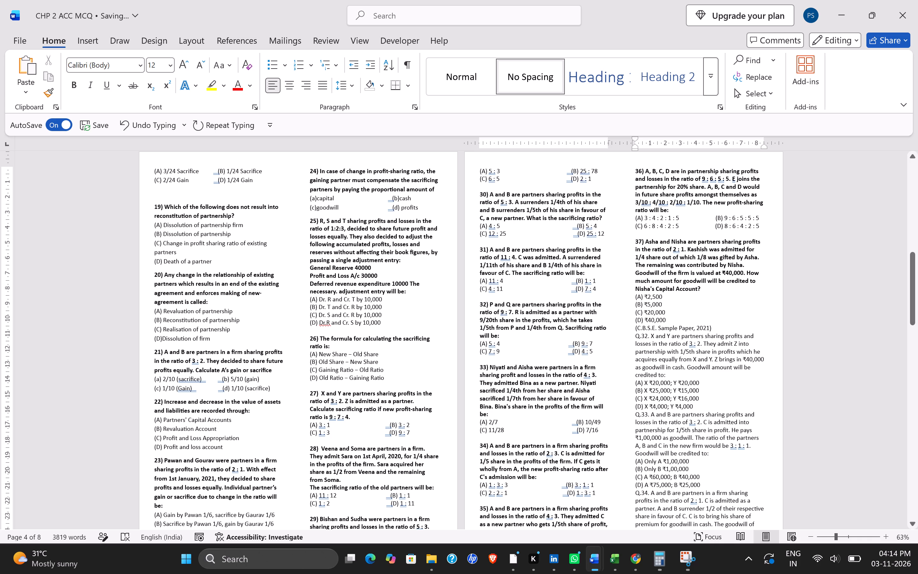
Move question 37's option (B) ₹5,000 onto the same line as option (A), separated by a wide gap of spaces.
click(632, 305)
key(BackSpace)
key(space)
key(space)
key(space)
key(space)
key(space)
key(space)
key(space)
key(space)
key(space)
key(space)
key(space)
key(space)
key(space)
key(space)
key(space)
key(space)
key(space)
key(space)
key(space)
key(space)
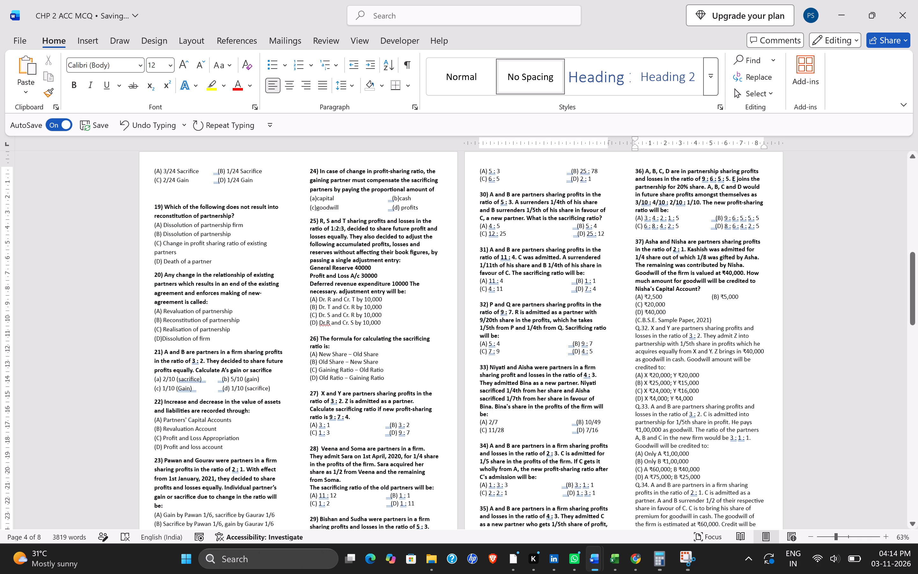
Move question 37's option (D) ₹40,000 onto the line of option (C), spaced out to align beneath option (B).
click(633, 315)
key(BackSpace)
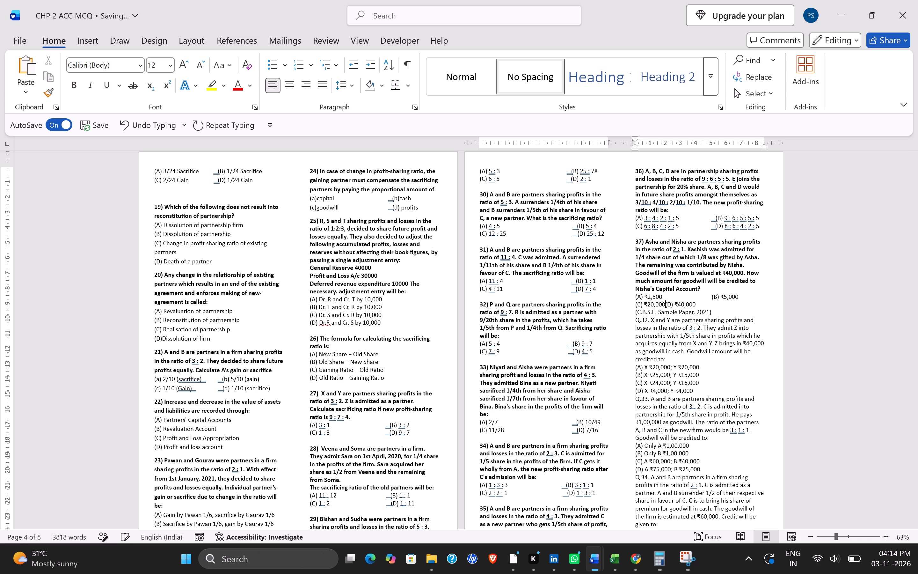
key(space)
key(space)
key(space)
key(space)
key(space)
key(space)
key(space)
key(space)
key(space)
key(space)
key(space)
key(space)
key(space)
key(space)
key(space)
key(space)
key(space)
key(space)
key(space)
key(space)
key(space)
key(space)
key(space)
key(space)
key(space)
key(space)
key(space)
key(space)
key(space)
key(space)
key(space)
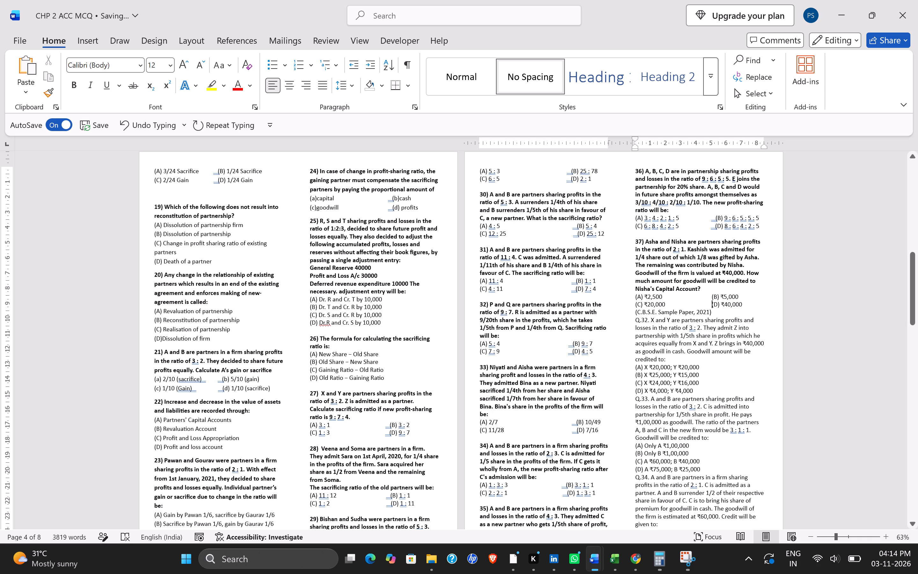
Replace the "(C.B.S.E. Sample Paper, 2021)" note below question 37's options with a blank line.
scroll(616, 313, down, 1)
drag(636, 280, 720, 282)
key(Delete)
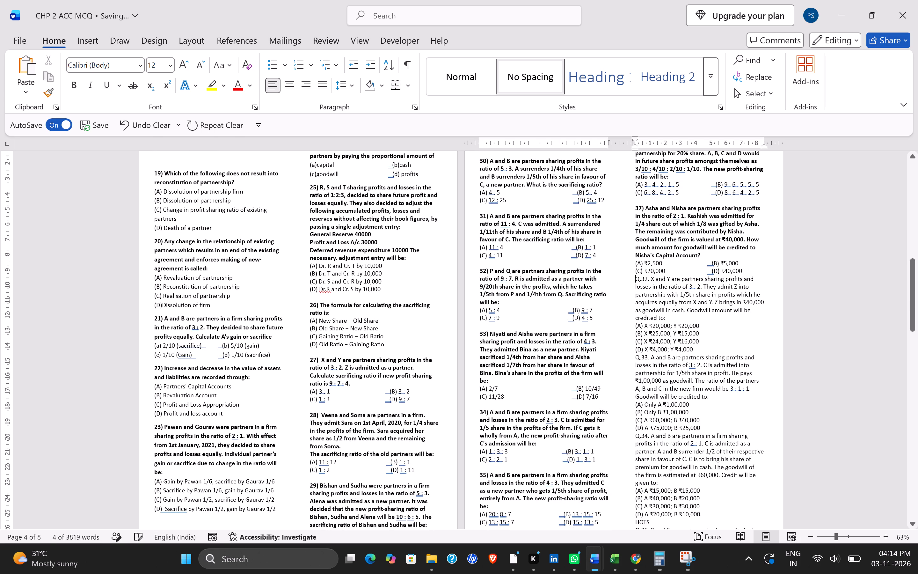
key(Return)
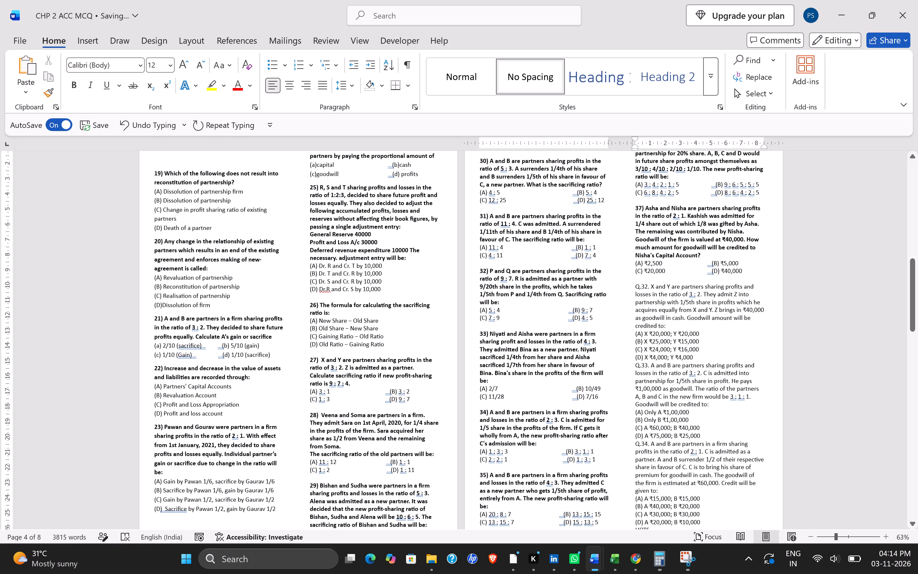
Renumber Q.32, about X and Y admitting Z, as "38)".
drag(648, 287, 624, 289)
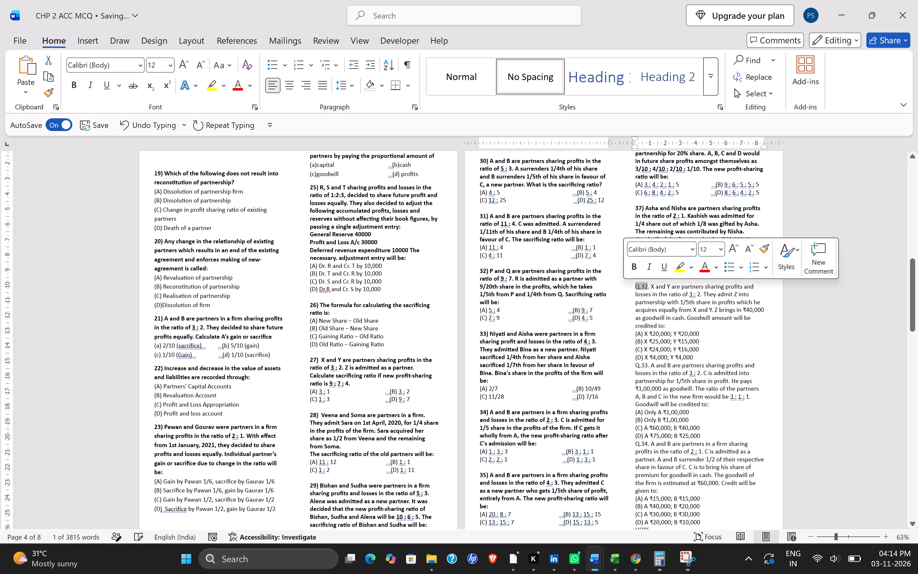
key(BackSpace)
key(Right)
key(BackSpace)
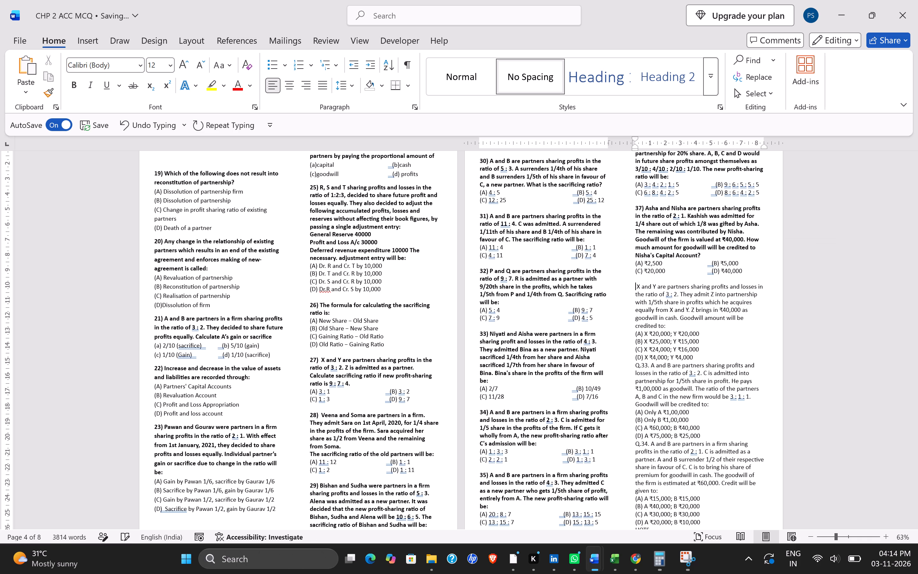
text(38)
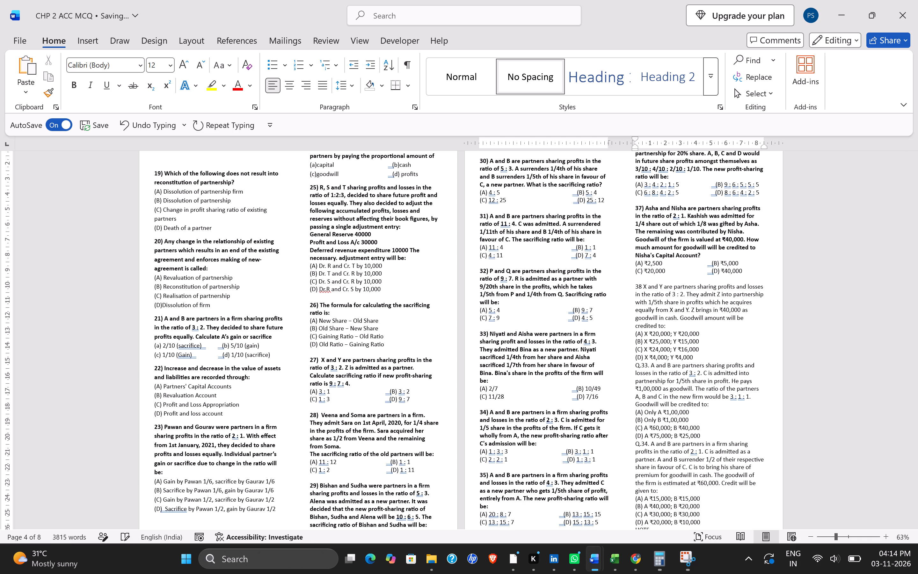
key(shift+parenright)
Make question 38's text bold, from its number through "credited to:".
drag(629, 288, 668, 326)
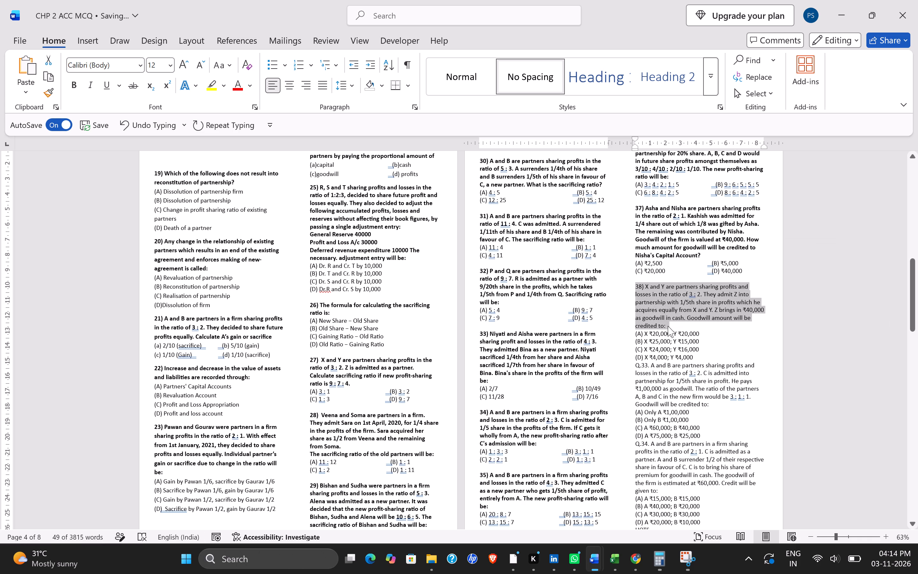
key(ctrl+b)
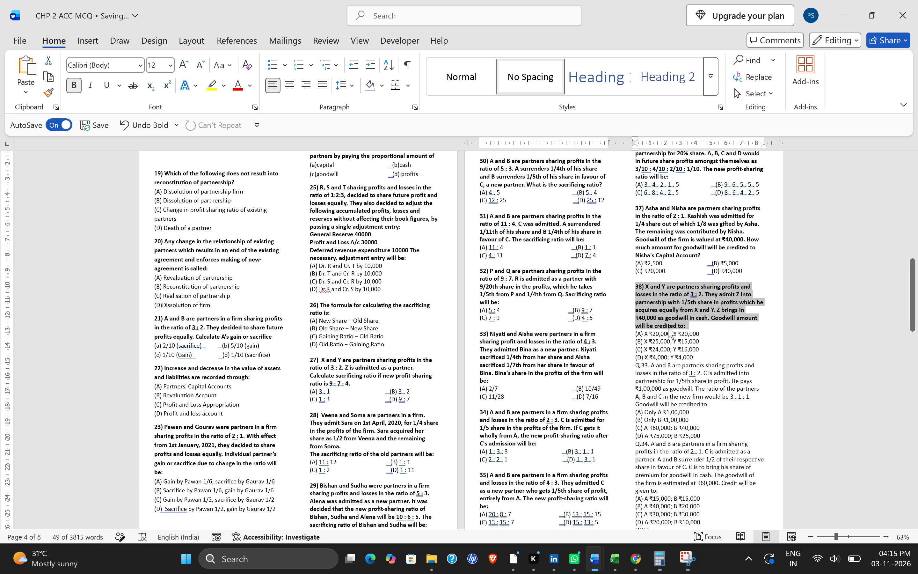
Move question 38's option (B) X ₹25,000; Y ₹15,000 onto the line of option (A), spaced out beneath question 37's paired options.
click(633, 345)
key(Up)
key(BackSpace)
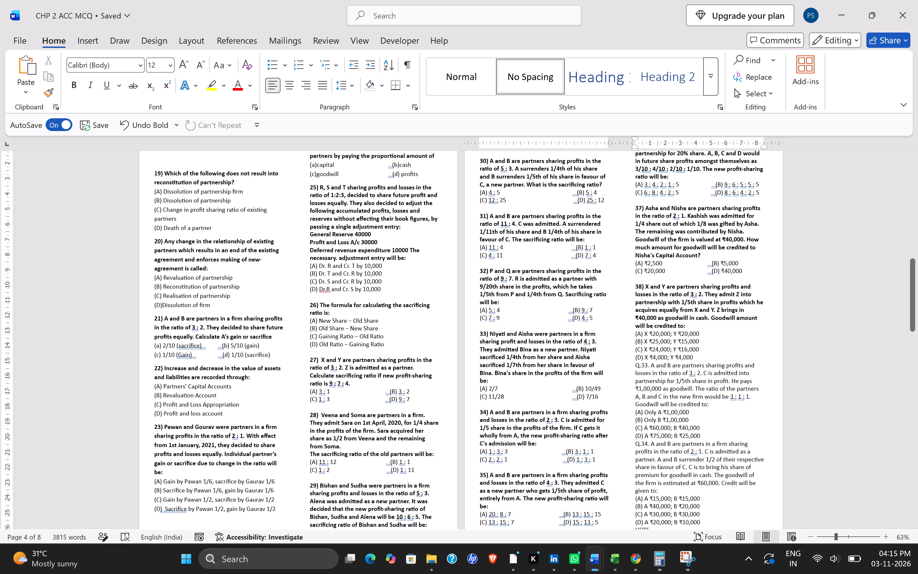
key(space)
key(space)
key(space)
key(space)
key(space)
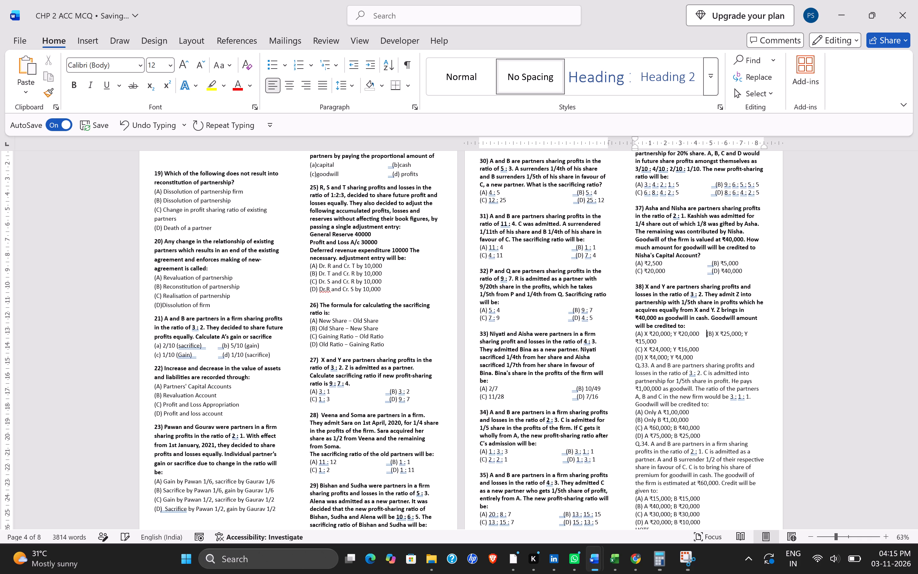
key(space)
key(space)
key(space)
key(space)
Widen the text columns slightly by extending the second column's right margin outward and narrowing the gap between the columns.
drag(765, 142, 770, 142)
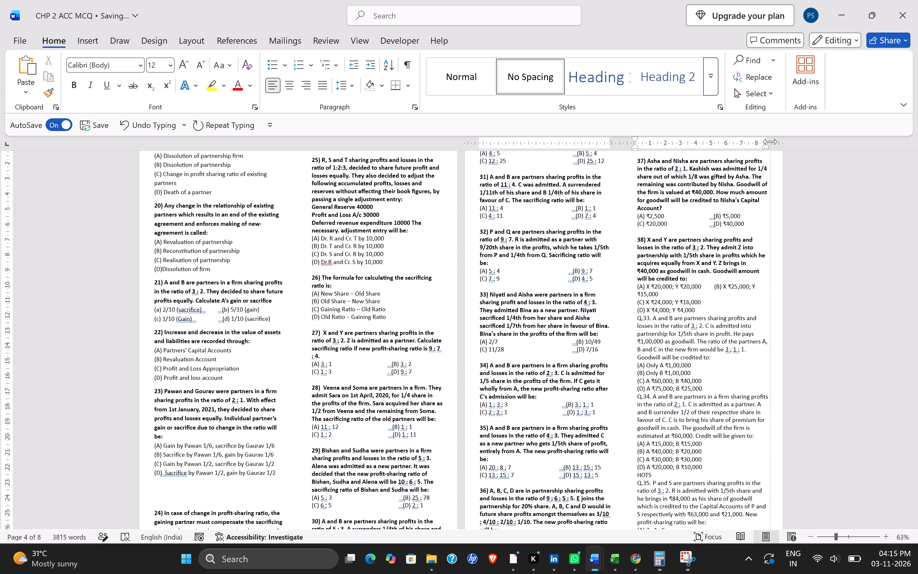
drag(770, 142, 772, 142)
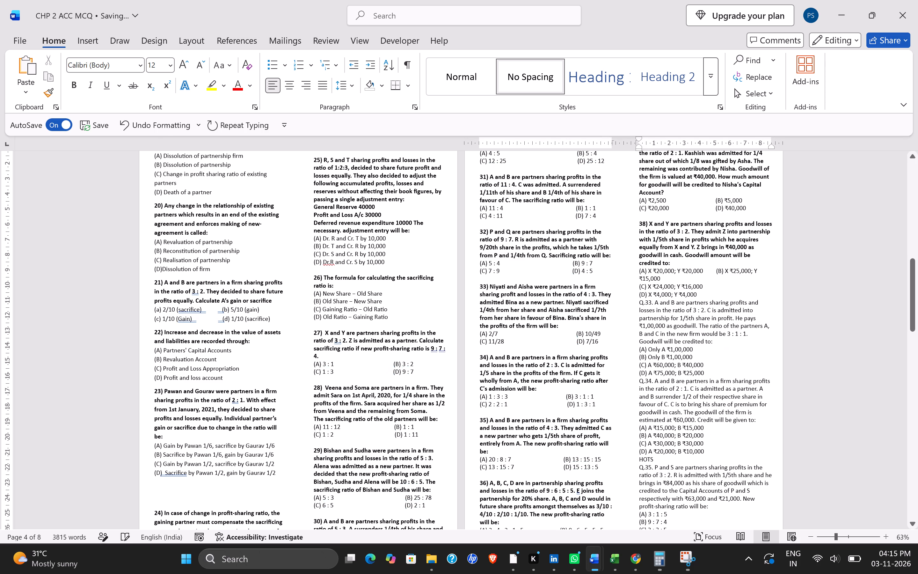
scroll(657, 204, up, 2)
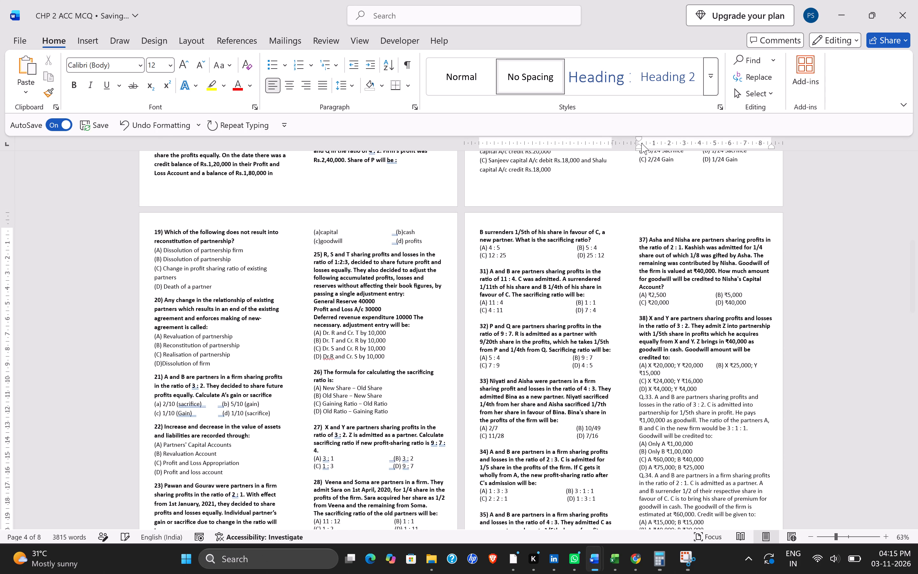
drag(638, 142, 635, 142)
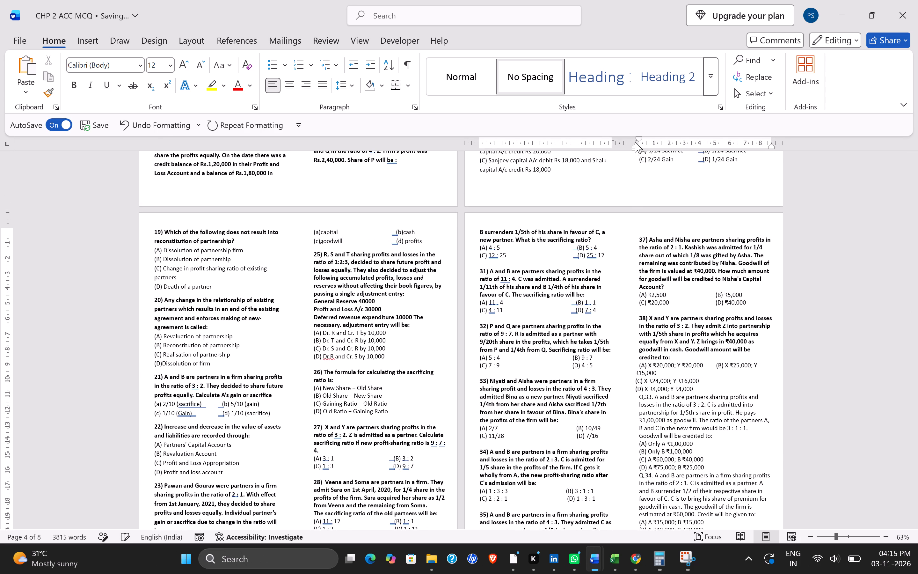
drag(639, 143, 634, 143)
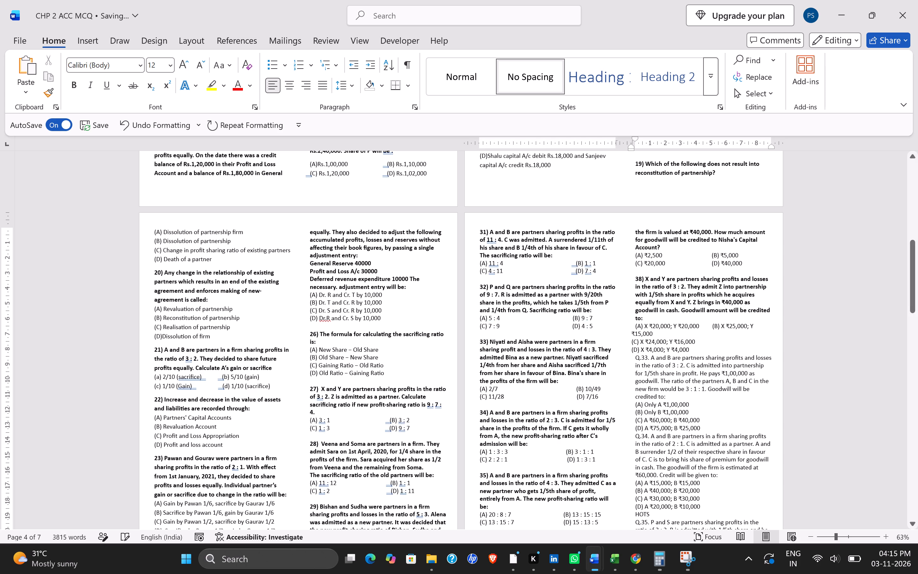
Remove three spaces before question 38's option (B) so the whole option fits on option (A)'s line.
key(BackSpace)
key(BackSpace)
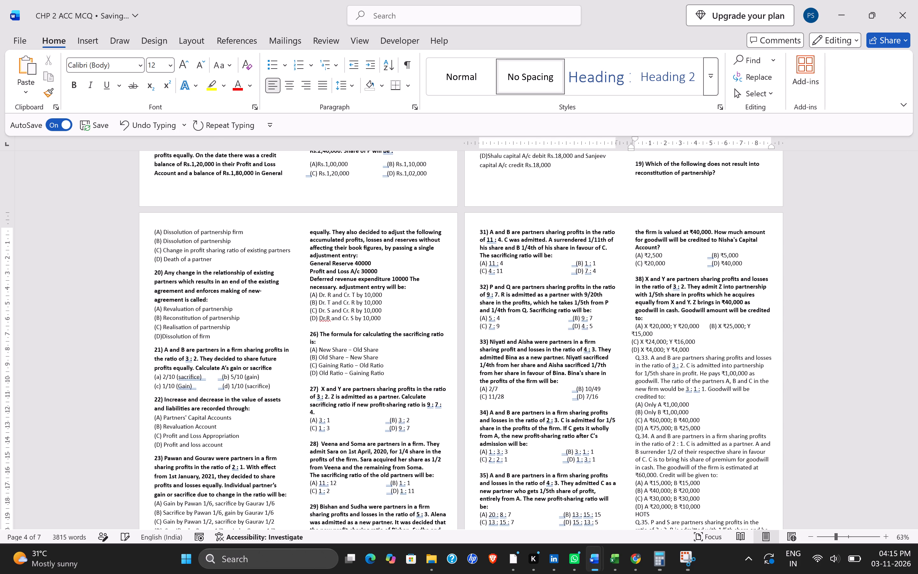
key(BackSpace)
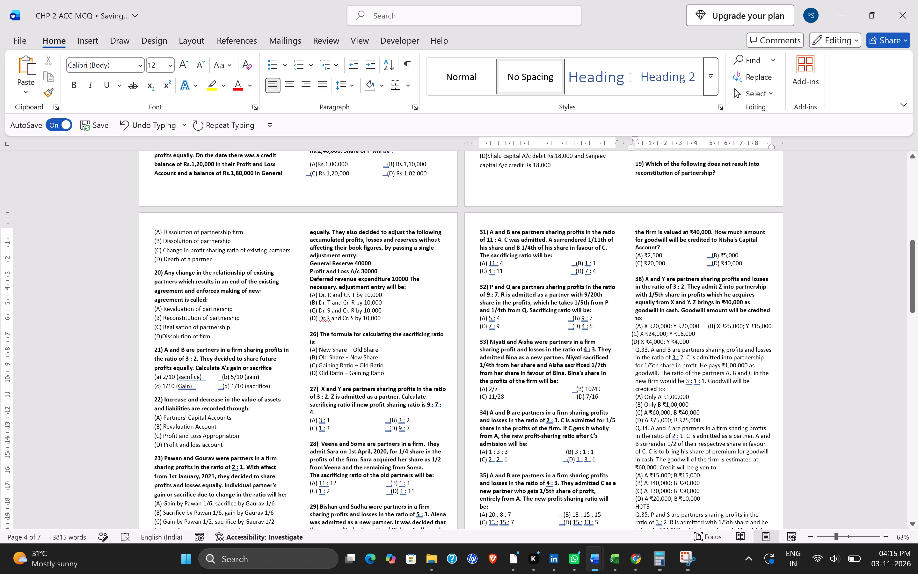
Reset the hanging indent of question 38's options so (C) and (D) line up flush with option (A).
click(628, 335)
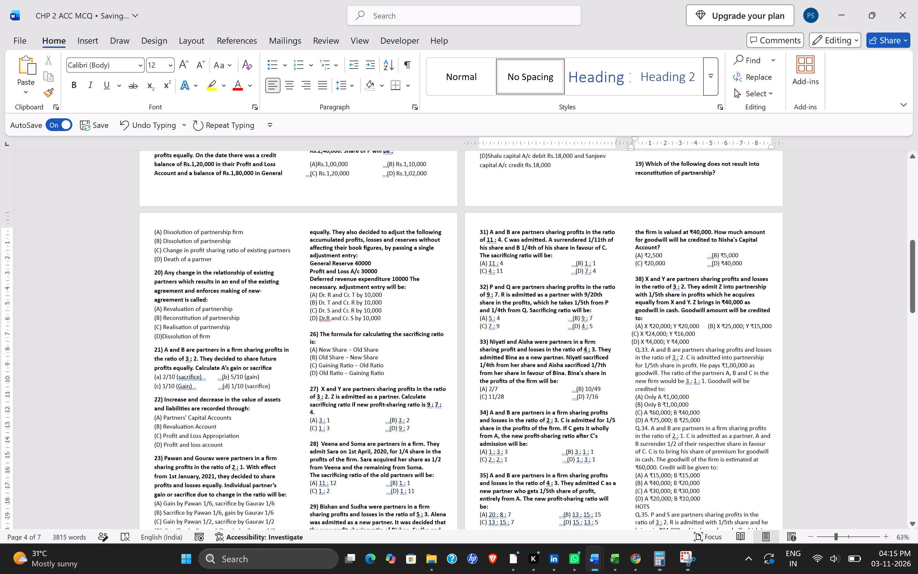
click(635, 326)
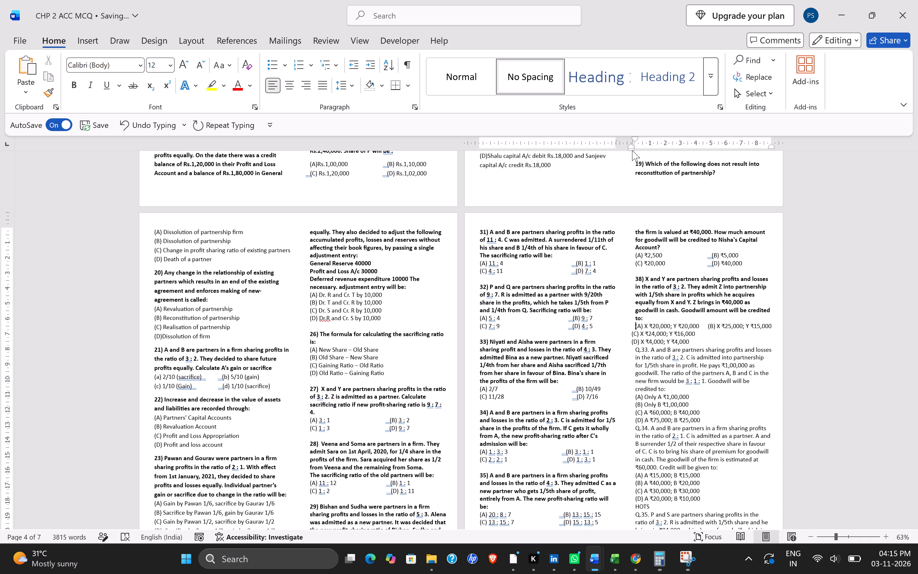
drag(630, 148, 634, 151)
drag(640, 137, 634, 136)
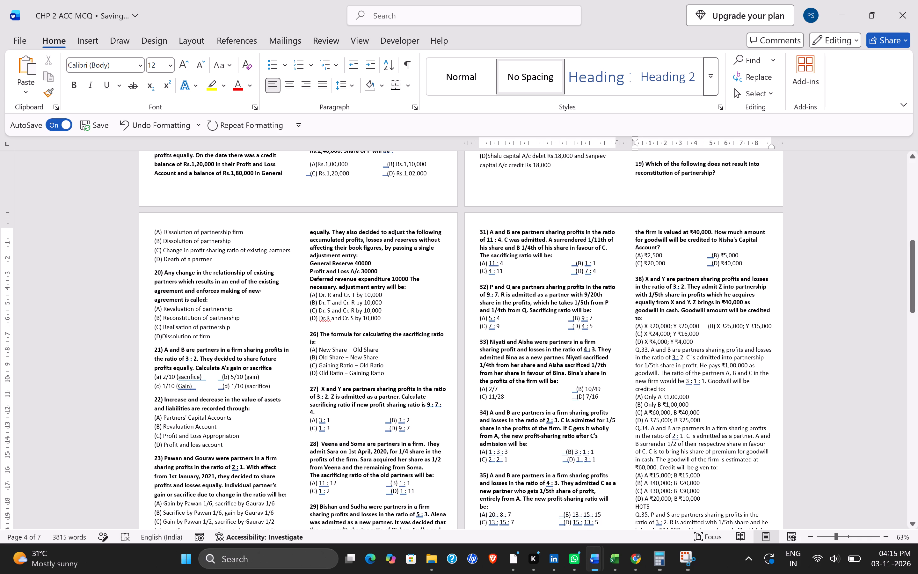
Move question 38's option (D) X ₹4,000; Y ₹4,000 onto the line of option (C), spaced out to align beneath option (B).
click(634, 341)
key(BackSpace)
key(space)
key(space)
key(space)
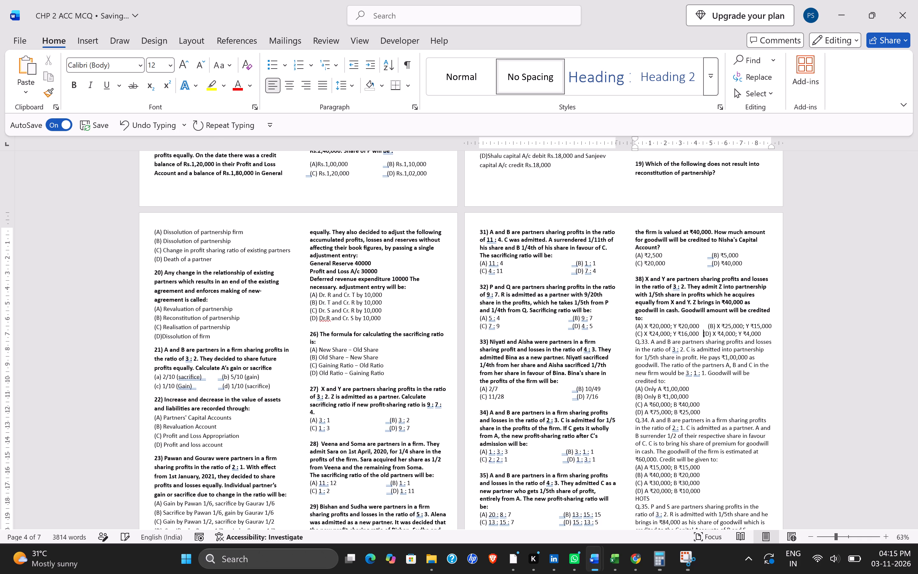
key(space)
key(space)
key(space)
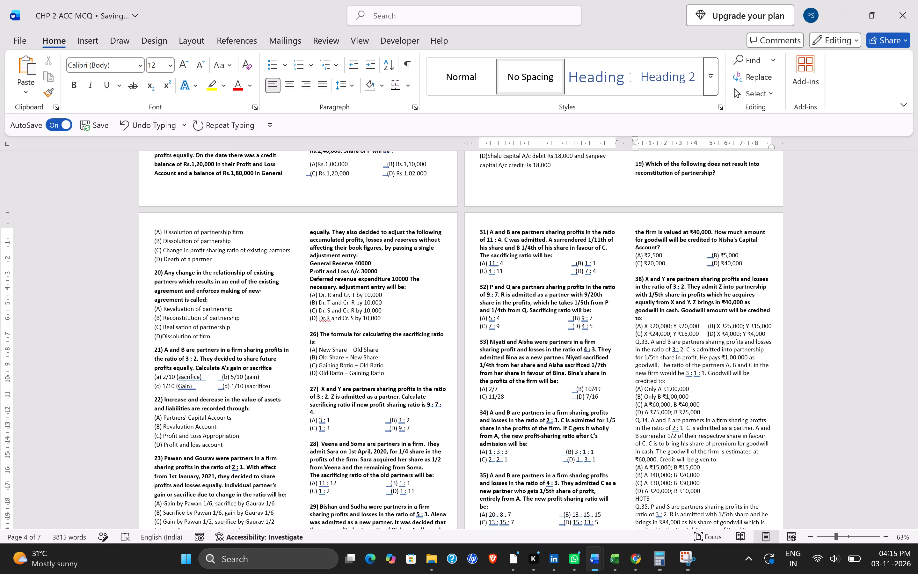
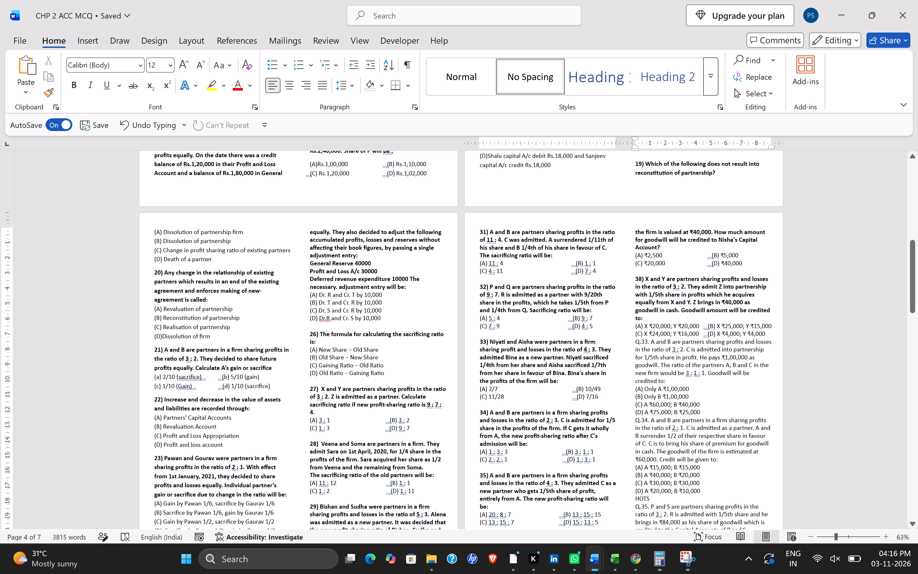
Separate Q.33 from question 38 with a blank line and renumber it as 39).
key(Return)
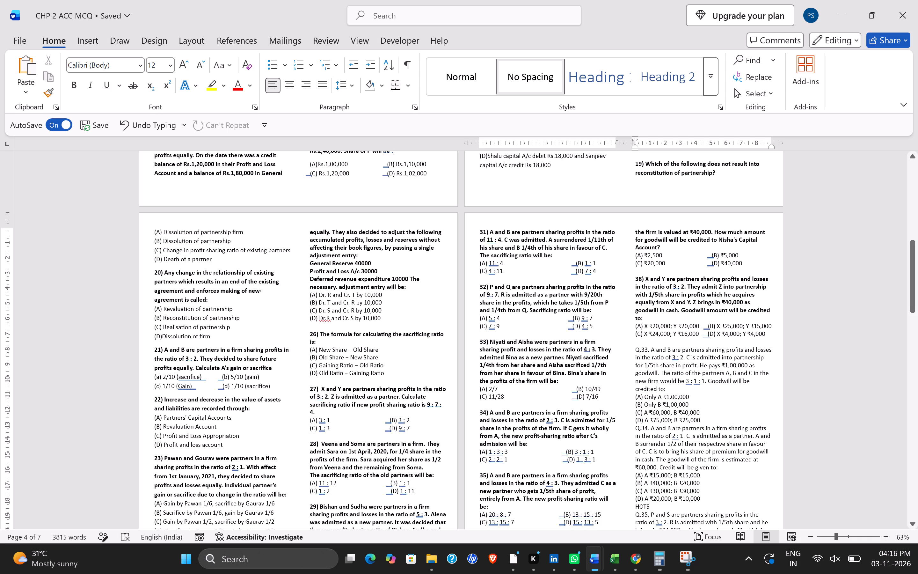
scroll(648, 316, down, 1)
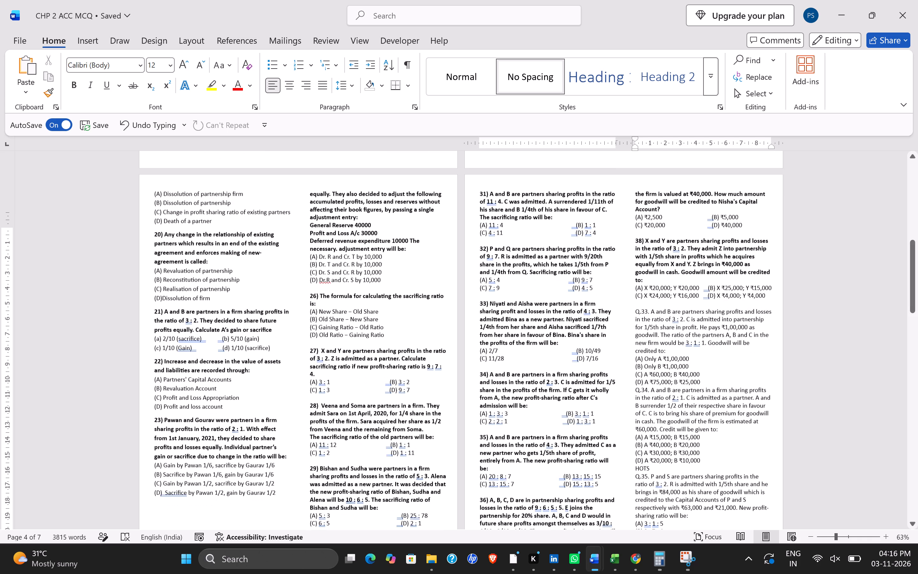
scroll(648, 316, down, 1)
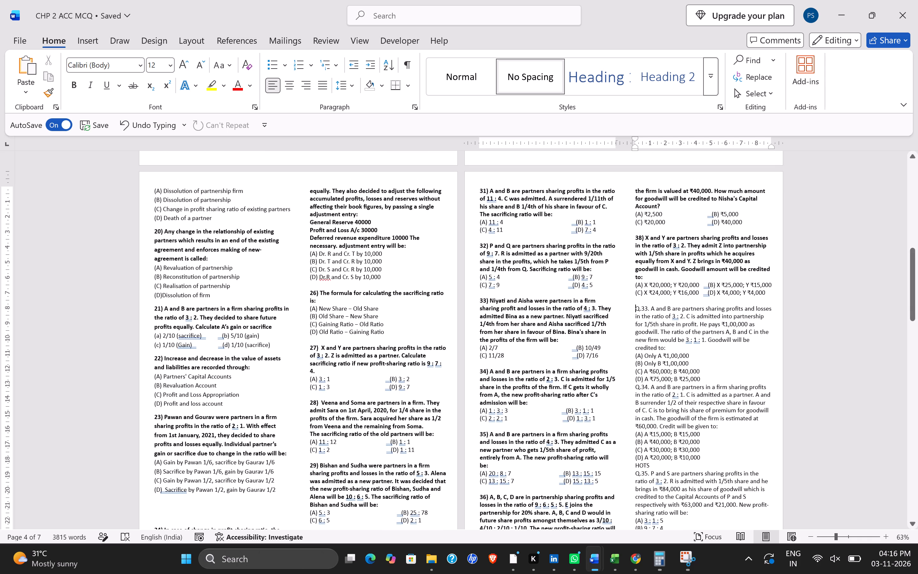
drag(649, 310, 634, 308)
key(BackSpace)
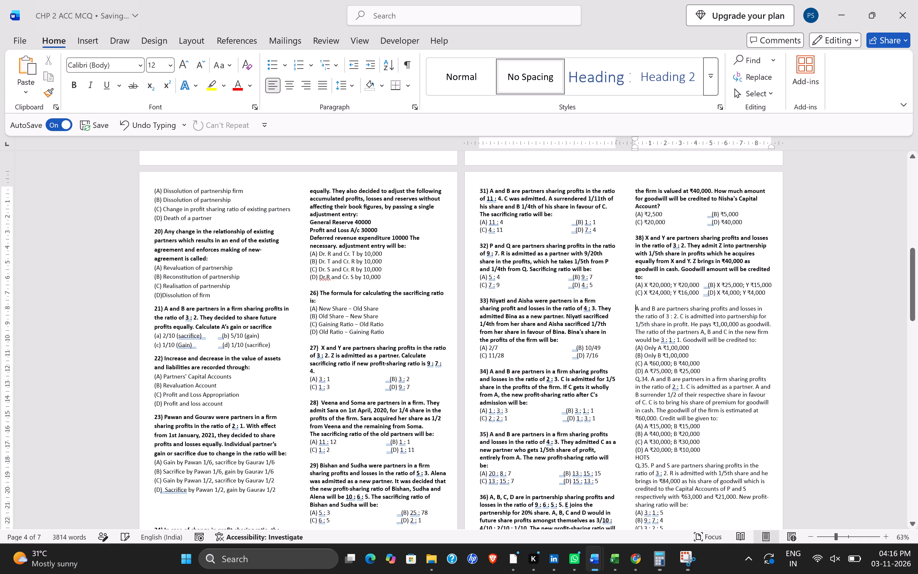
text(39)
text())
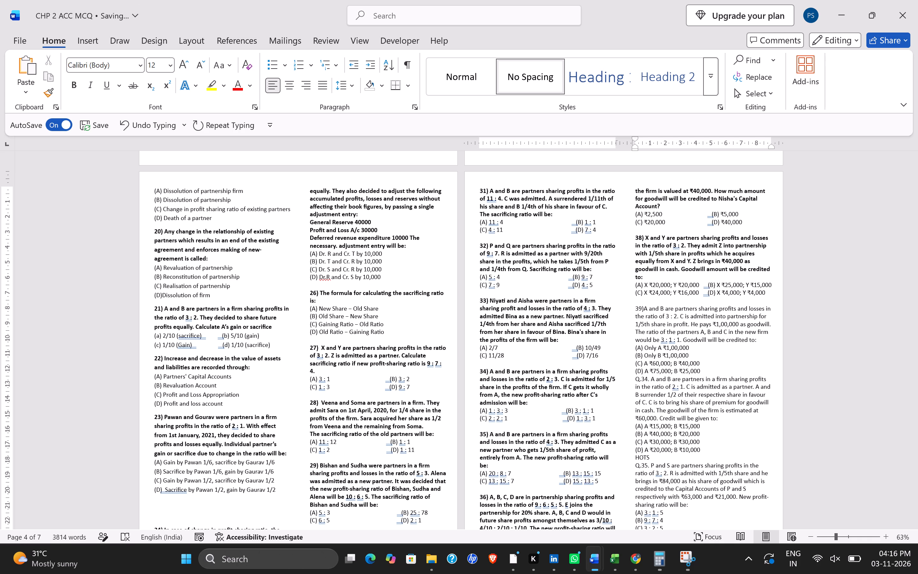
key(space)
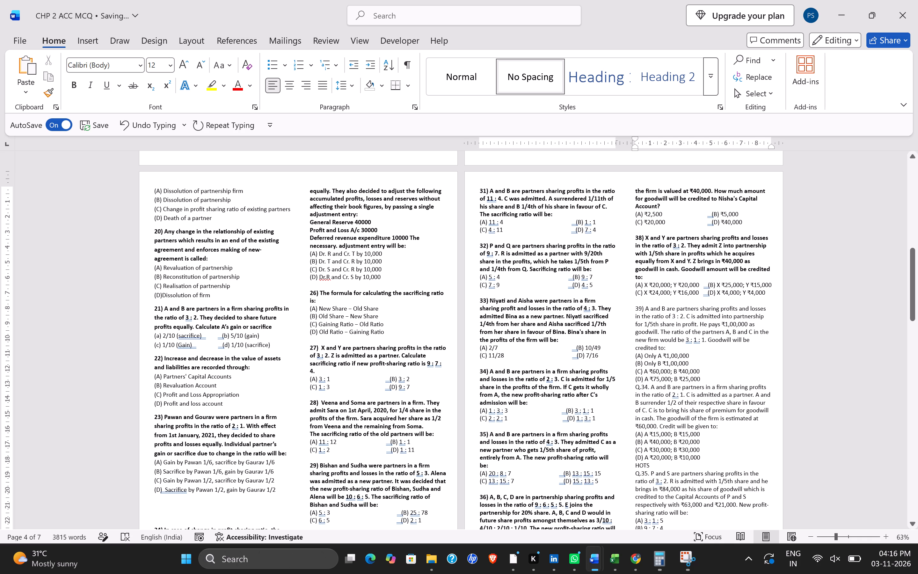
Make question 39's text bold, from its number through "Goodwill will be credited to:".
drag(645, 309, 676, 348)
drag(632, 311, 656, 320)
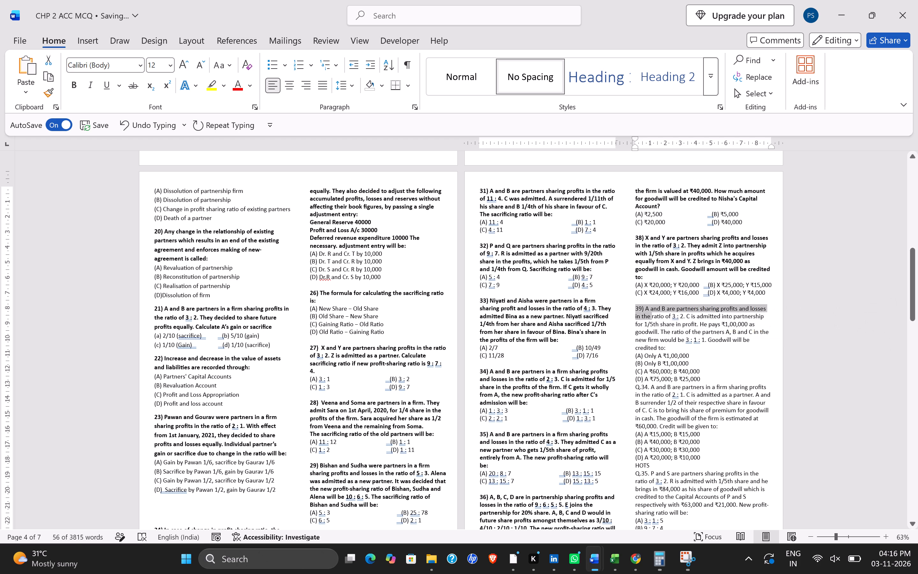
drag(656, 320, 681, 347)
key(ctrl+b)
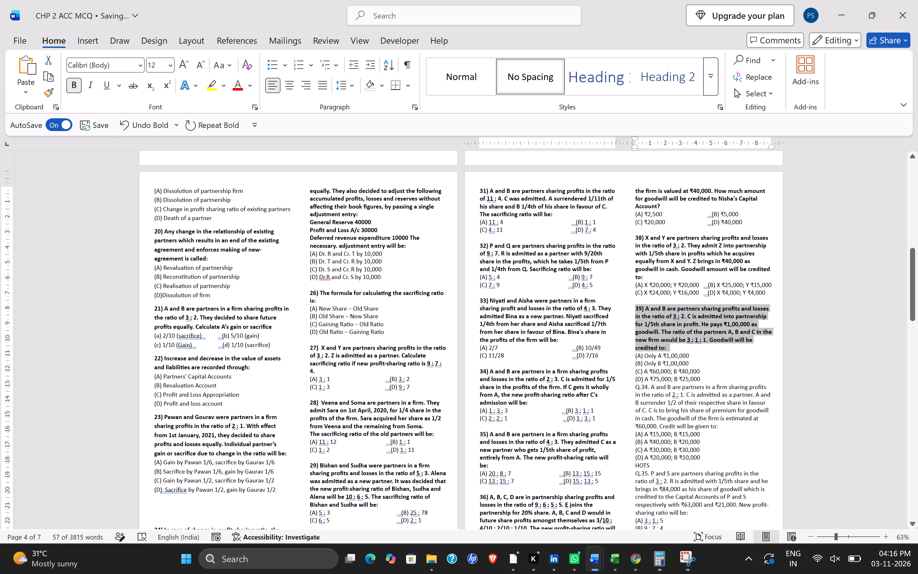
Move question 39's option (B) Only B ₹1,00,000 onto the line of option (A), spaced out from it.
click(630, 361)
key(BackSpace)
key(space)
key(space)
key(space)
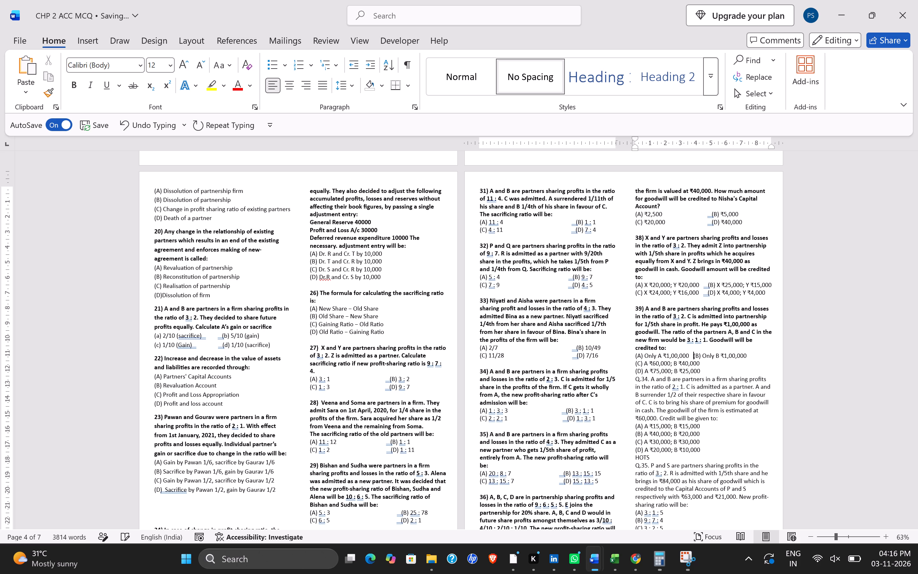
key(space)
key(space)
key(space)
key(space)
key(space)
key(space)
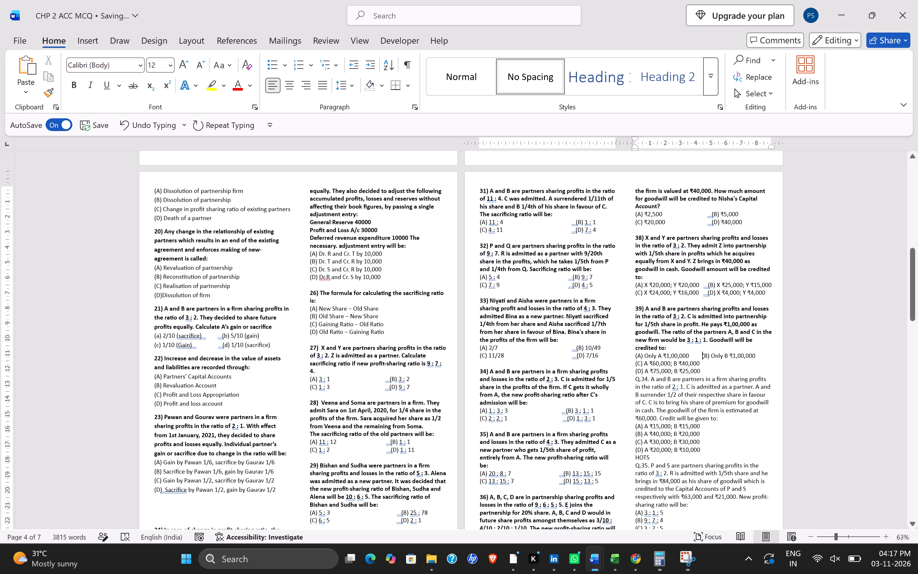
Move question 39's option (D) A ₹75,000; B ₹25,000 onto the line of option (C), spaced out from it.
click(632, 371)
key(BackSpace)
key(space)
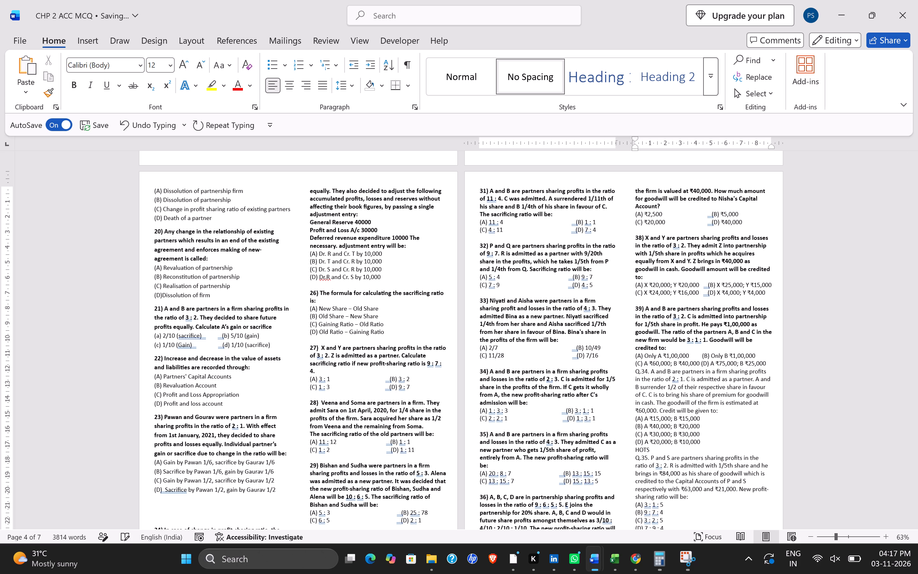
key(space)
key(space)
key(space)
key(space)
Add spaces before question 39's option (B) so it lines up above option (D).
click(700, 355)
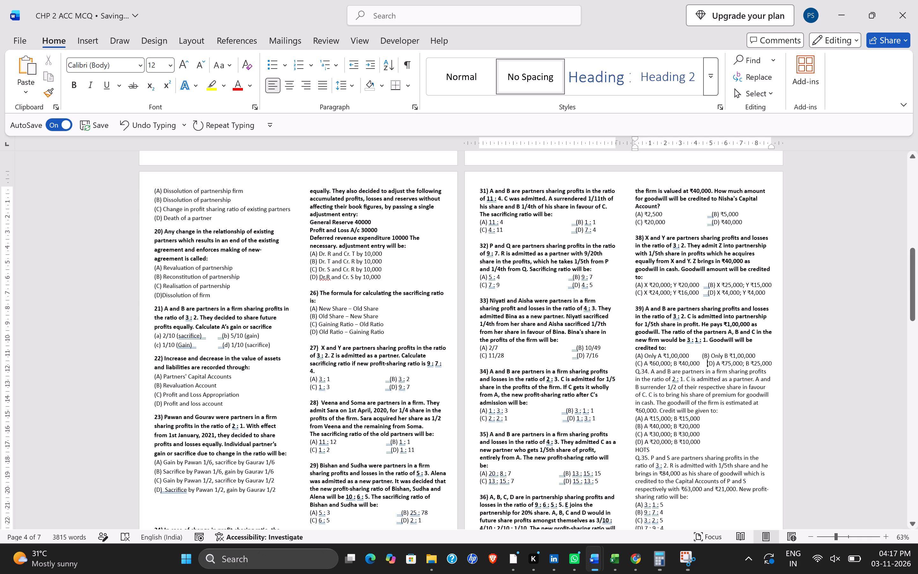
key(Right)
key(space)
key(space)
key(space)
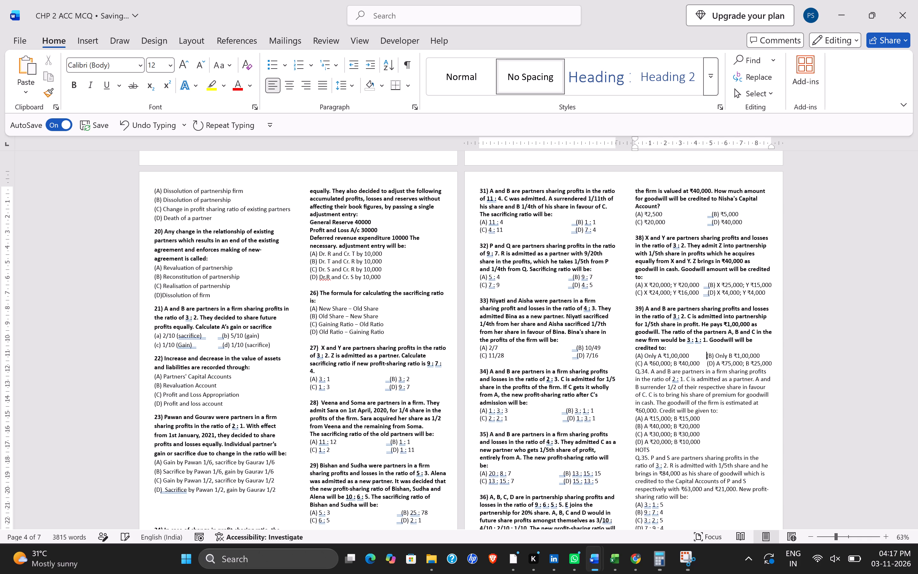
key(space)
key(BackSpace)
Separate Q.34 from question 39 with a blank line and renumber it as 40).
scroll(700, 355, down, 2)
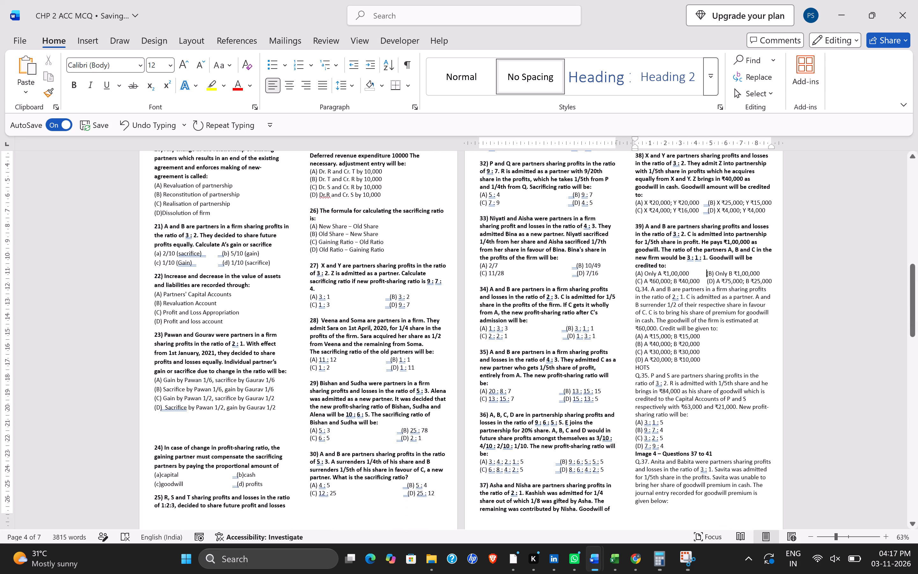
click(633, 288)
key(Return)
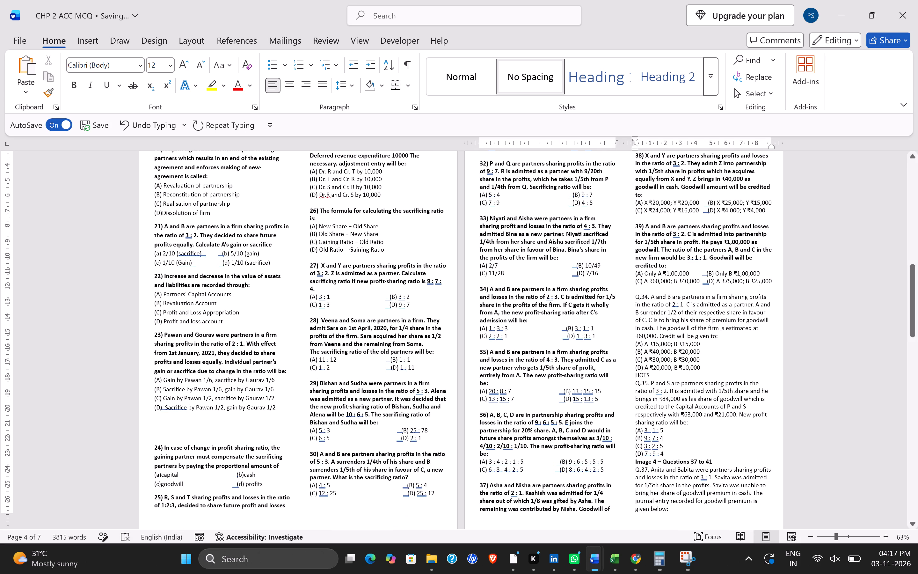
drag(647, 295, 628, 297)
key(BackSpace)
key(Right)
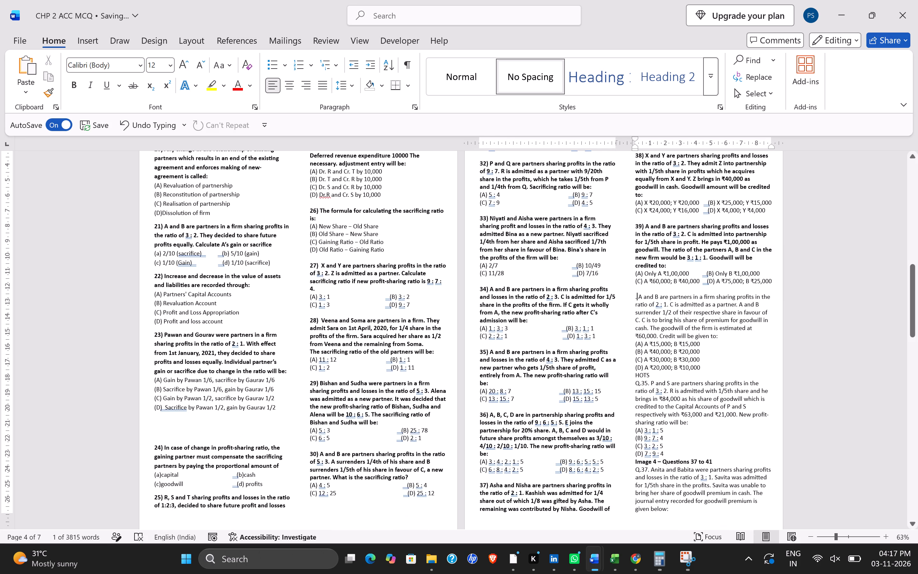
key(BackSpace)
text(40)
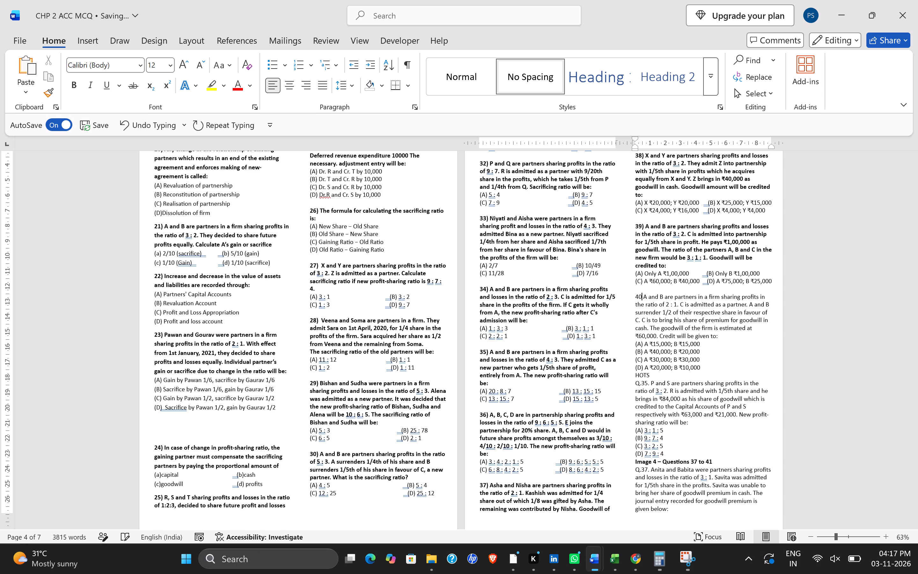
key(shift+parenright)
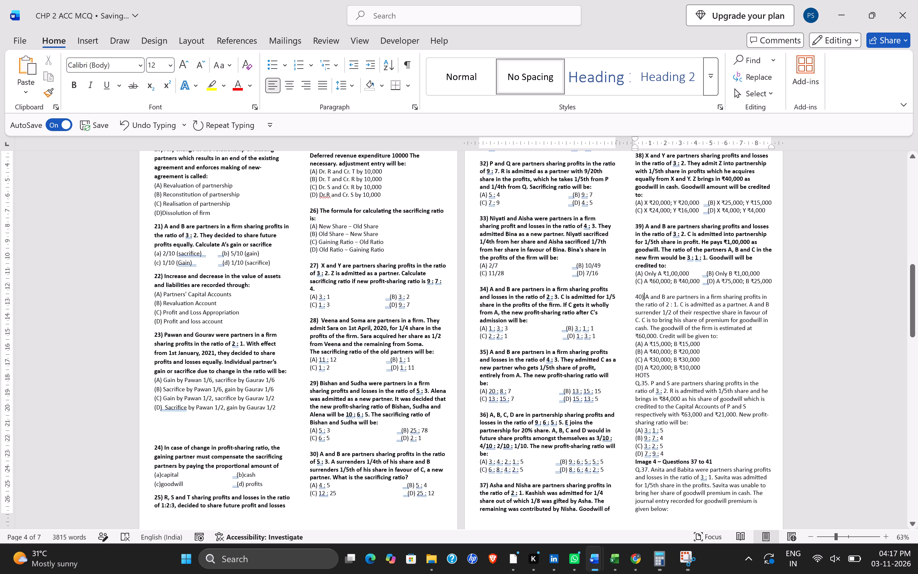
Make question 40's text bold, from its number through "Credit will be given to:".
drag(629, 296, 726, 337)
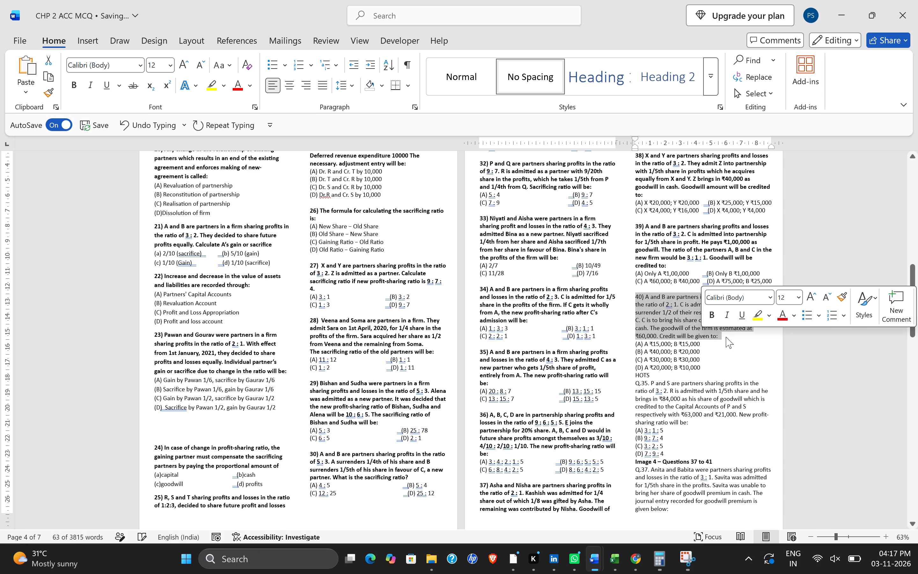
key(ctrl+b)
click(726, 337)
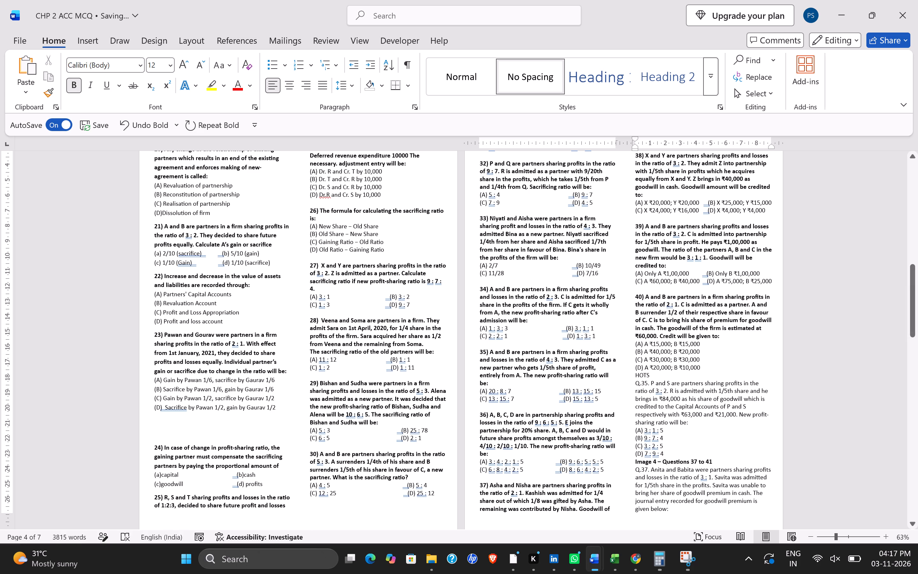
Move question 40's option (B) A ₹40,000; B ₹20,000 onto the line of option (A), separated by five spaces.
click(632, 352)
key(BackSpace)
key(space)
key(space)
key(space)
key(space)
key(space)
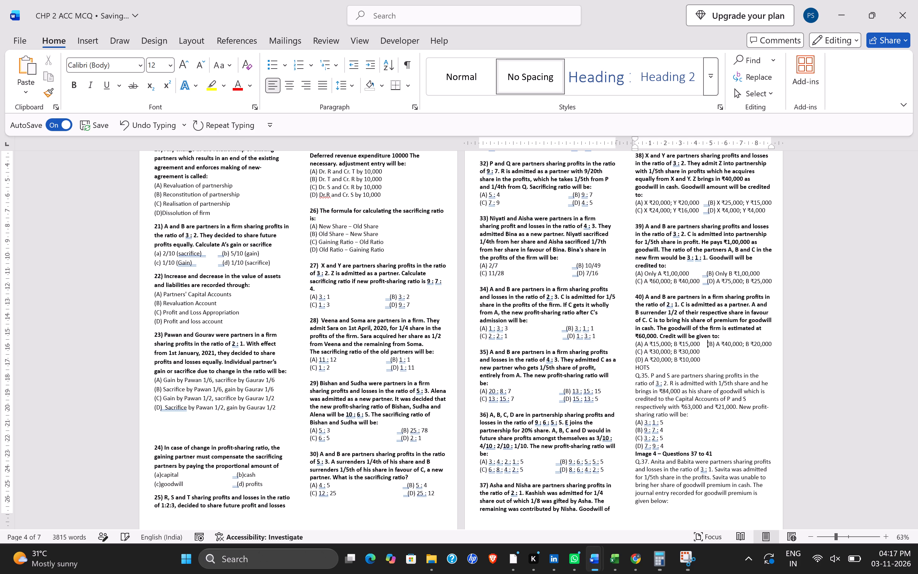
Move question 40's option (D) A ₹20,000; B ₹10,000 onto the line of option (C), aligned beneath option (B).
click(634, 362)
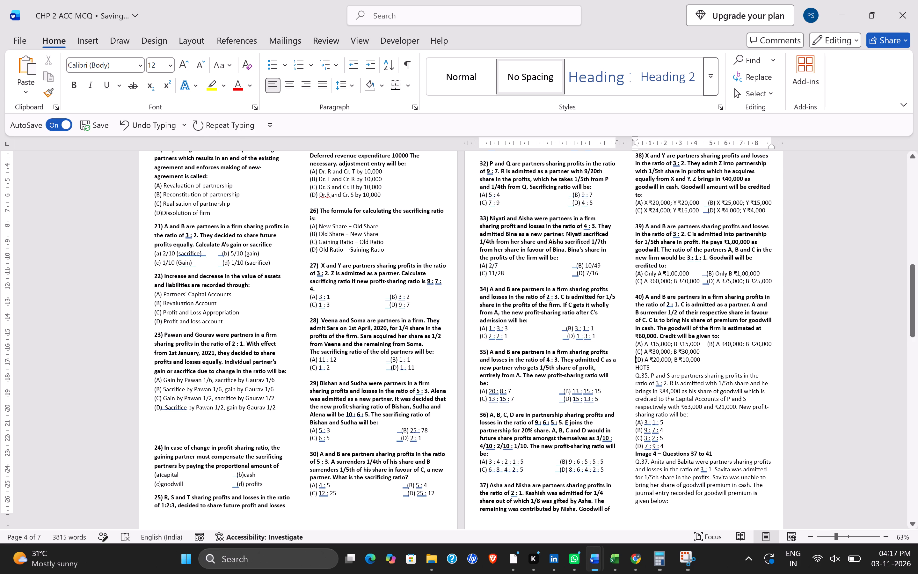
key(BackSpace)
key(space)
key(space)
key(space)
key(space)
key(space)
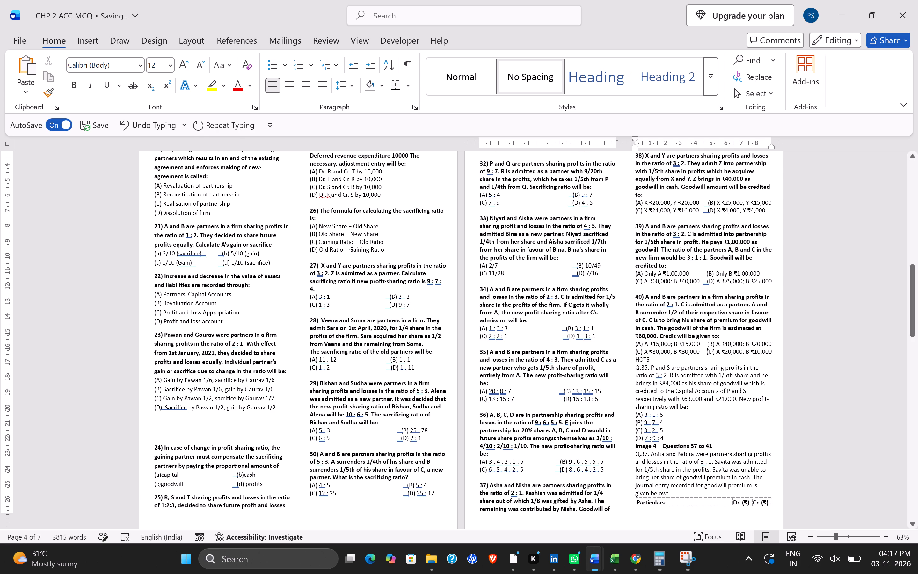
Delete the HOTS label between question 40 and Q.35.
scroll(643, 403, down, 1)
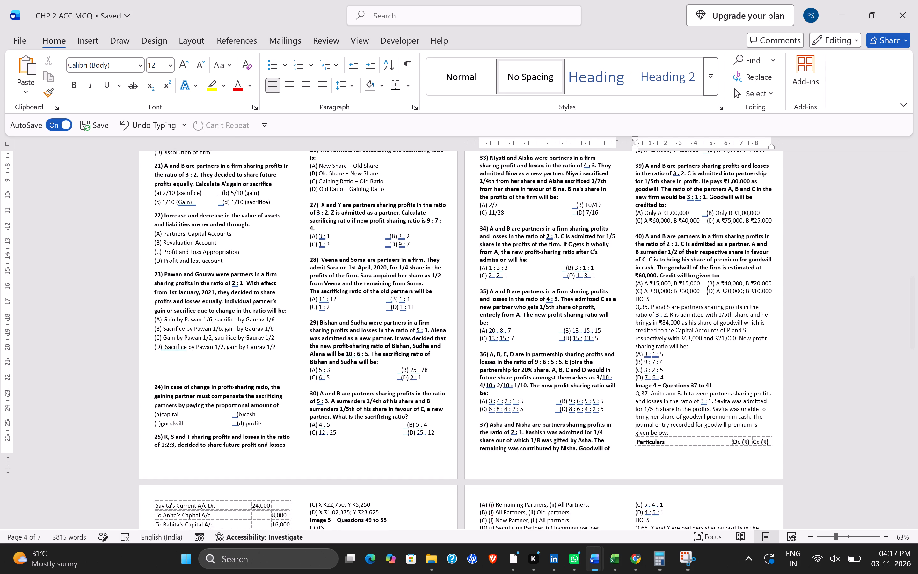
scroll(643, 403, down, 1)
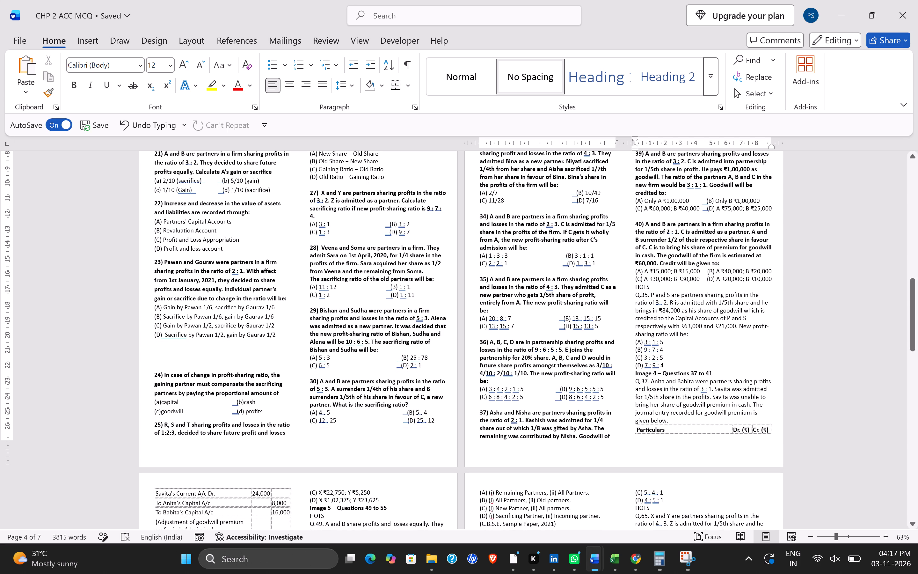
drag(661, 283, 627, 287)
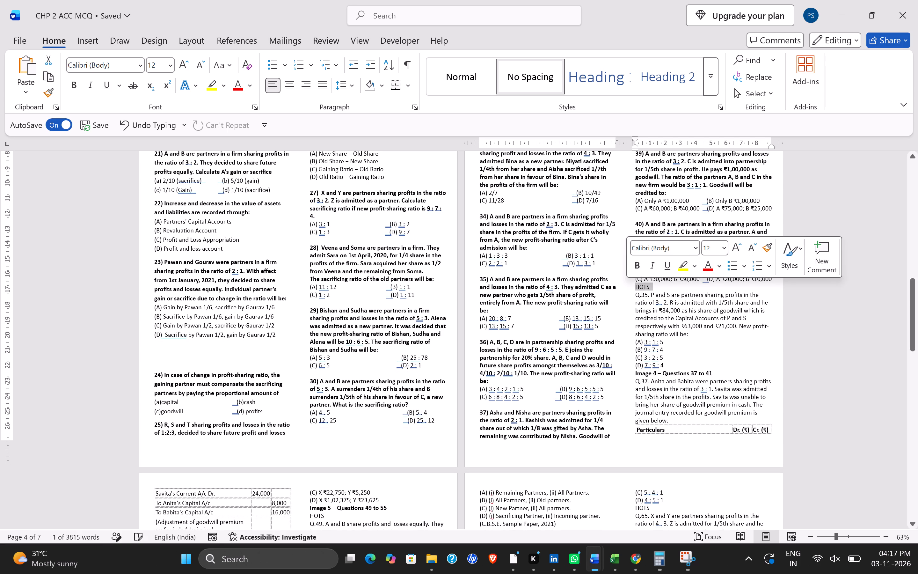
key(BackSpace)
Delete the "Image 4 – Questions 37 to 41" heading, Q.37's text and its journal table's rows through Savita's Current A/c Dr.
scroll(627, 287, down, 5)
scroll(627, 287, up, 2)
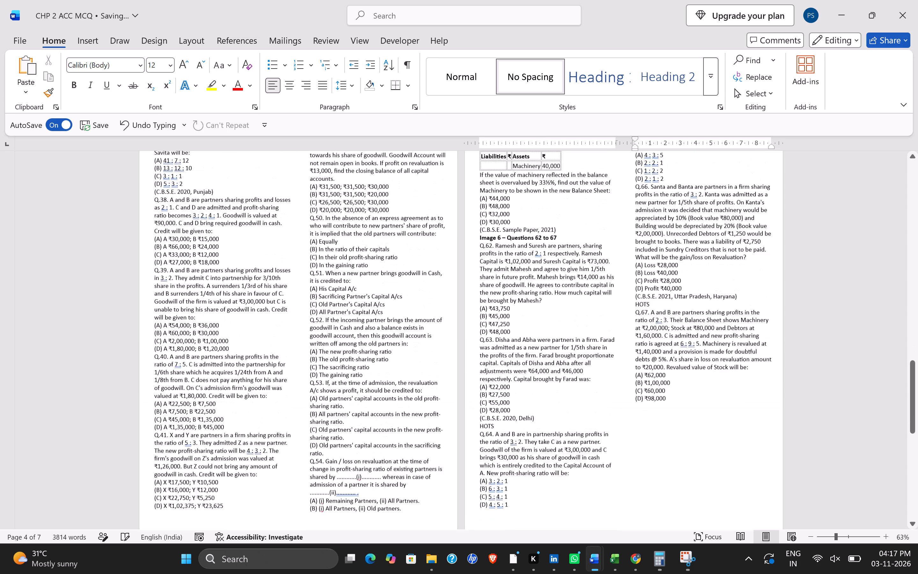
scroll(627, 287, up, 1)
scroll(433, 270, up, 2)
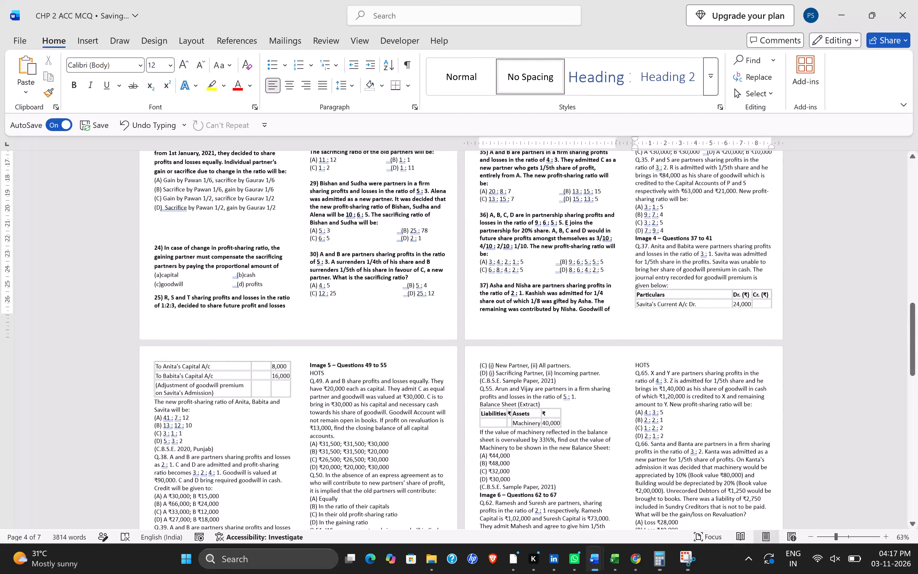
drag(635, 239, 754, 309)
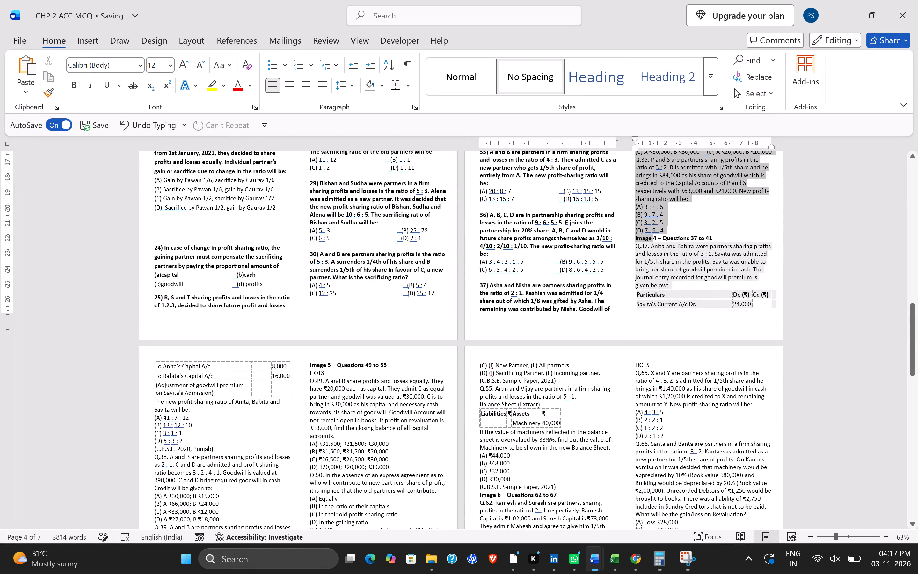
drag(754, 309, 770, 303)
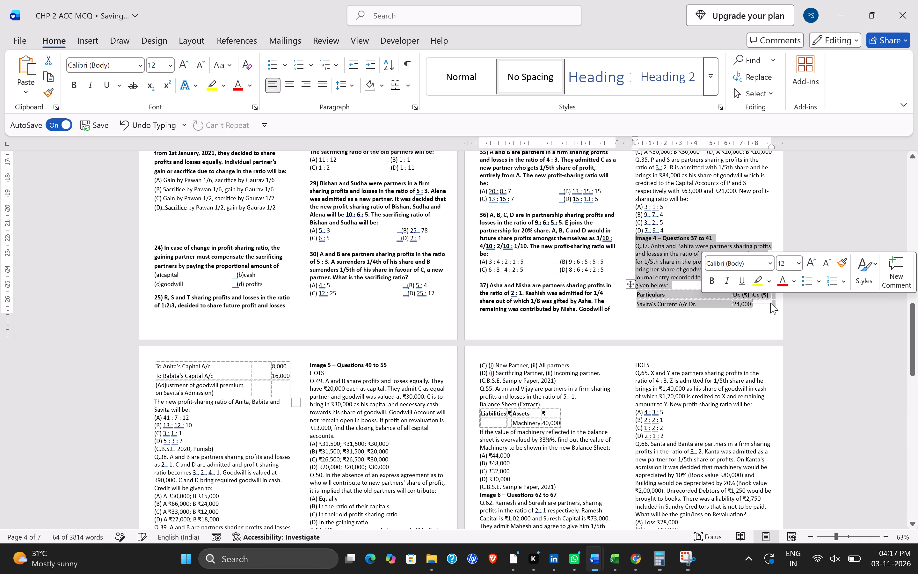
key(Delete)
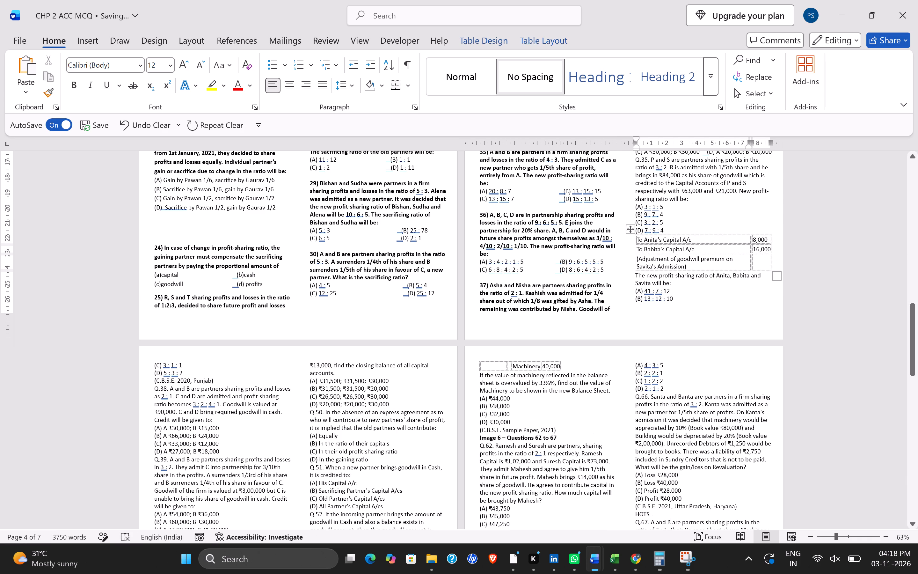
Clear the remaining rows of Q.37's journal table, from Anita's Capital A/c through the goodwill adjustment note.
click(630, 231)
key(Delete)
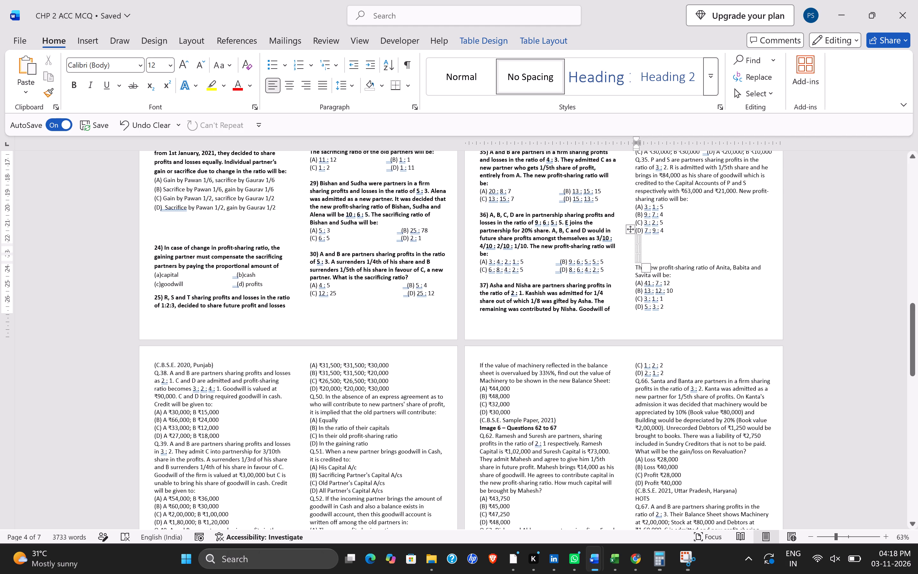
Delete Q.35 about P and S with its four options and the emptied journal table below it.
scroll(695, 238, up, 2)
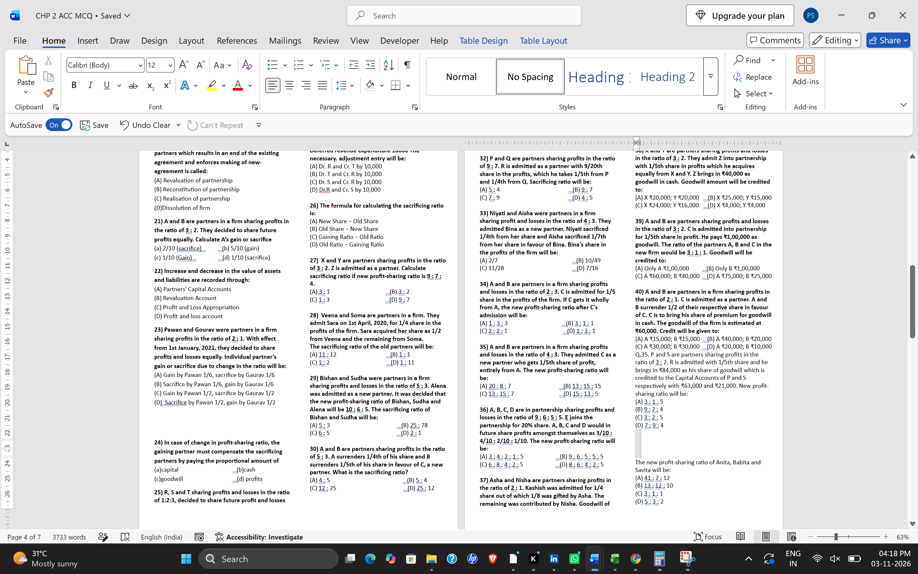
drag(633, 357, 668, 453)
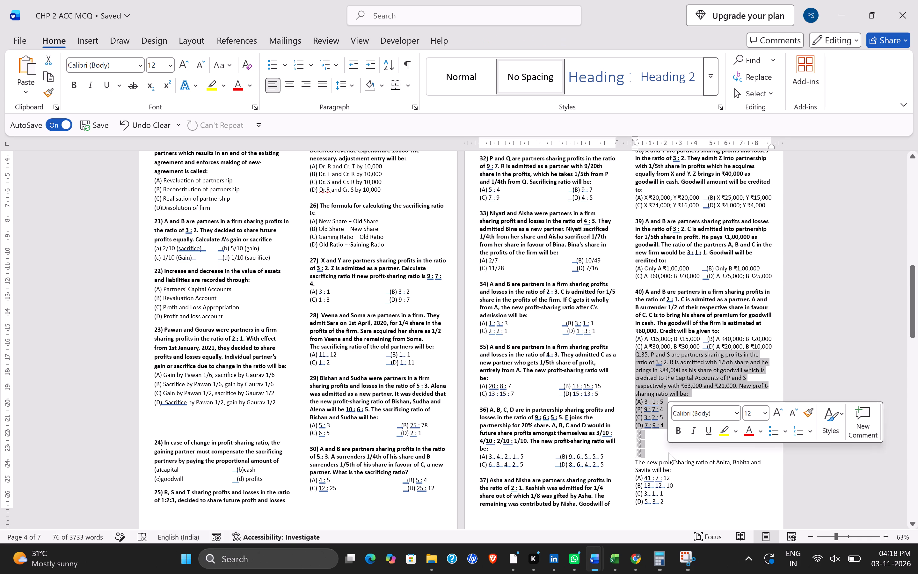
key(Delete)
key(BackSpace)
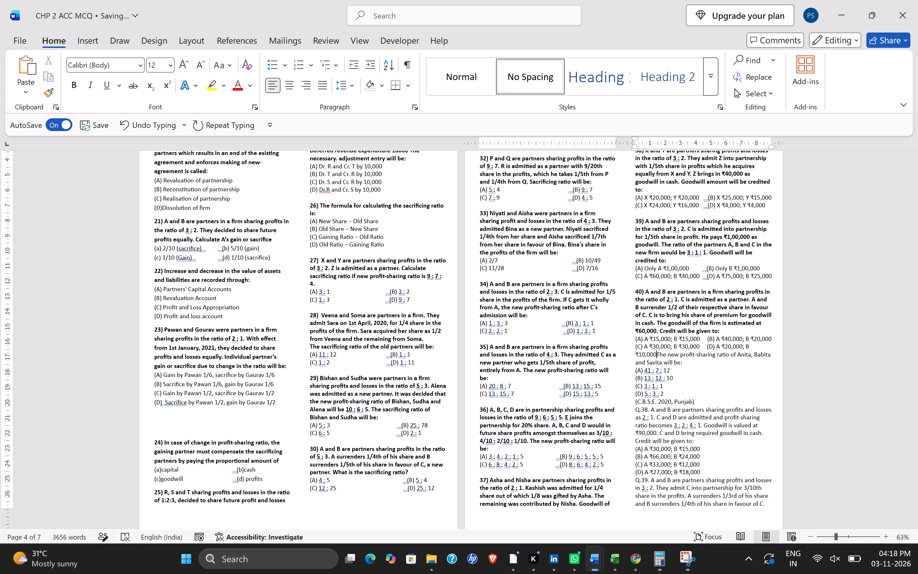
key(ctrl+z)
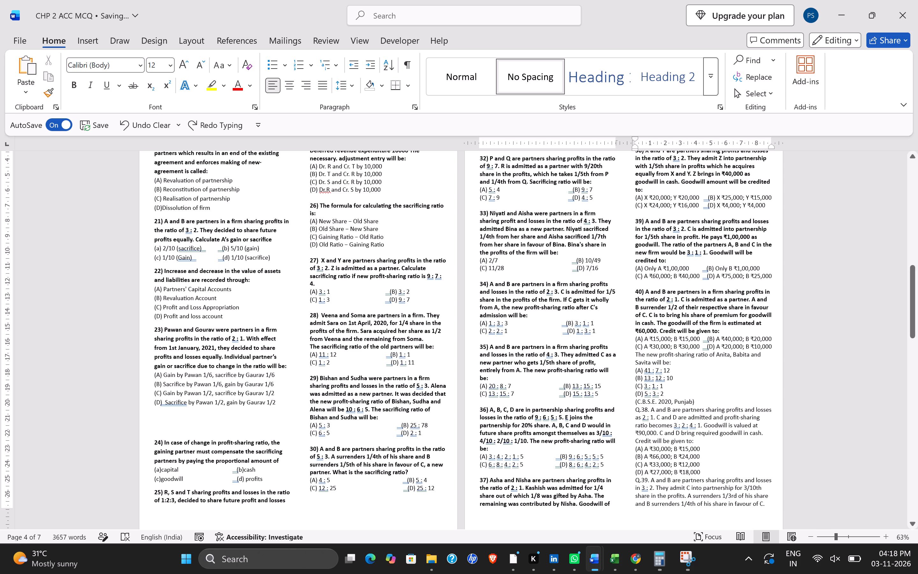
Delete Q.37's leftover closing question about Anita, Babita and Savita, its options and the C.B.S.E. 2020, Punjab note.
drag(632, 359, 709, 401)
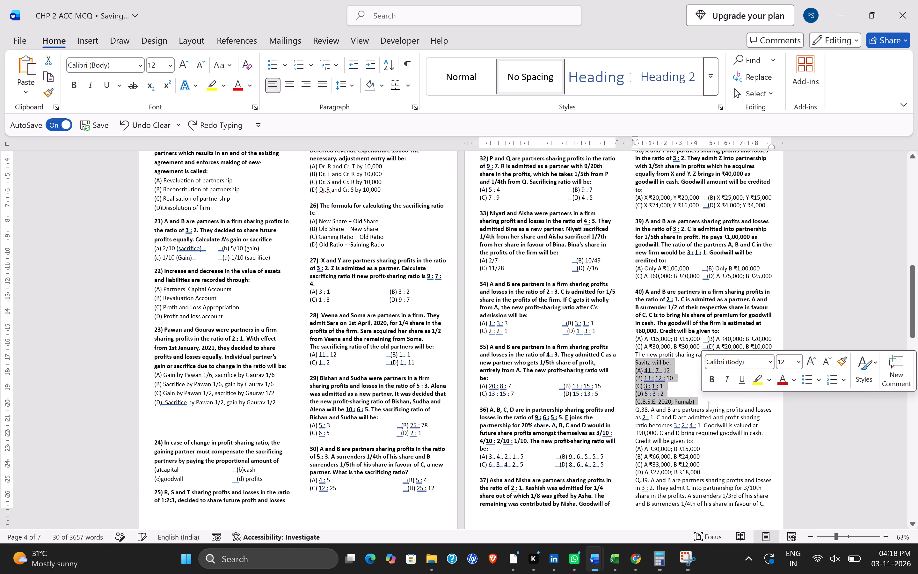
key(Delete)
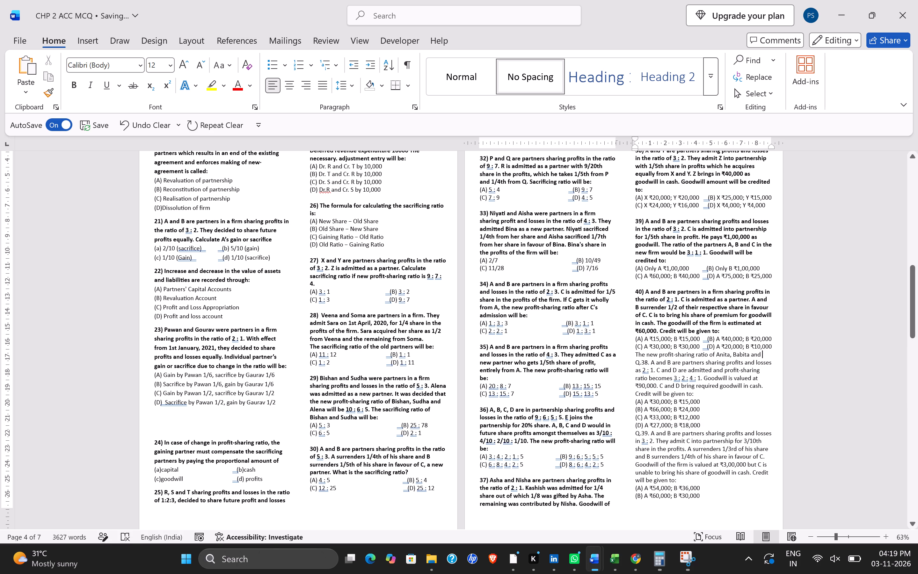
drag(633, 355, 769, 355)
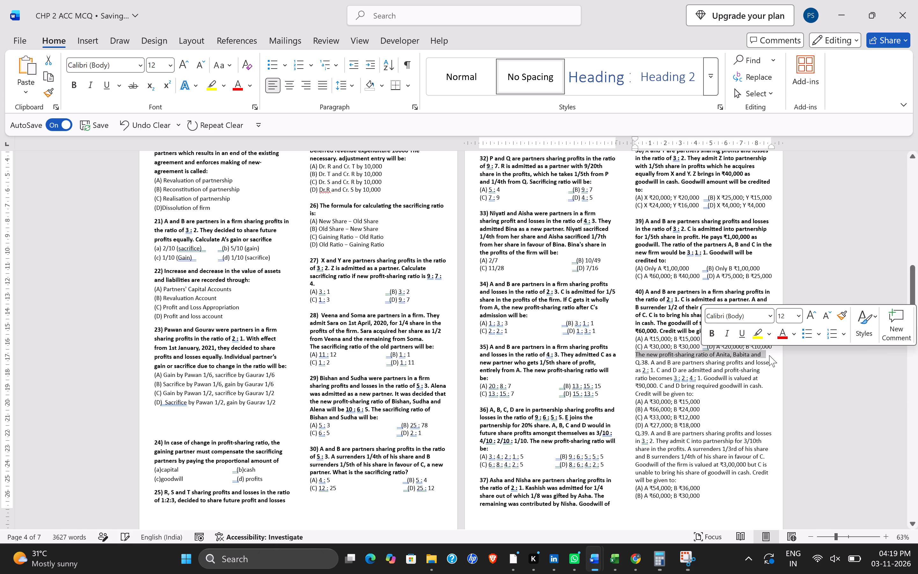
key(Delete)
Delete the unformatted Q.40 about A and B sharing profits 7 : 5, including its four options.
scroll(567, 379, down, 3)
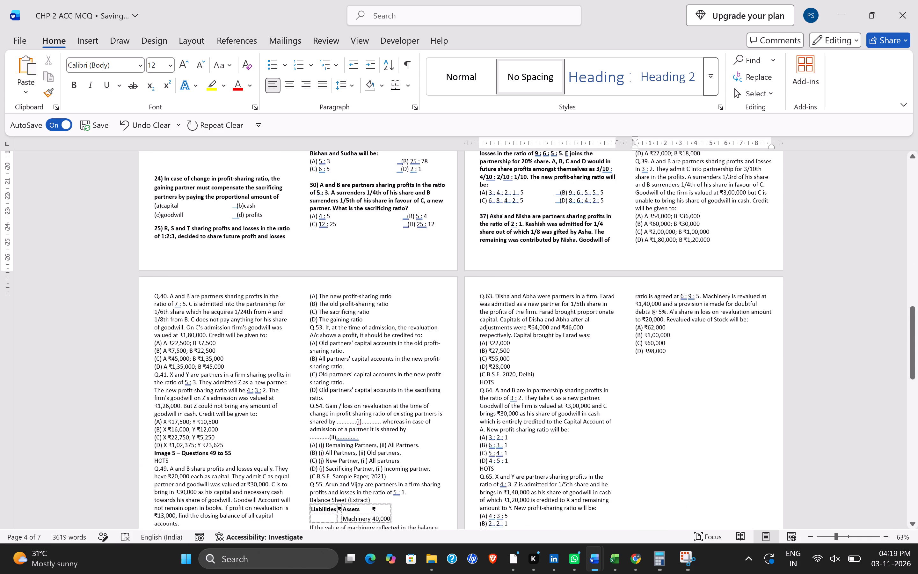
scroll(567, 379, down, 1)
scroll(374, 378, down, 1)
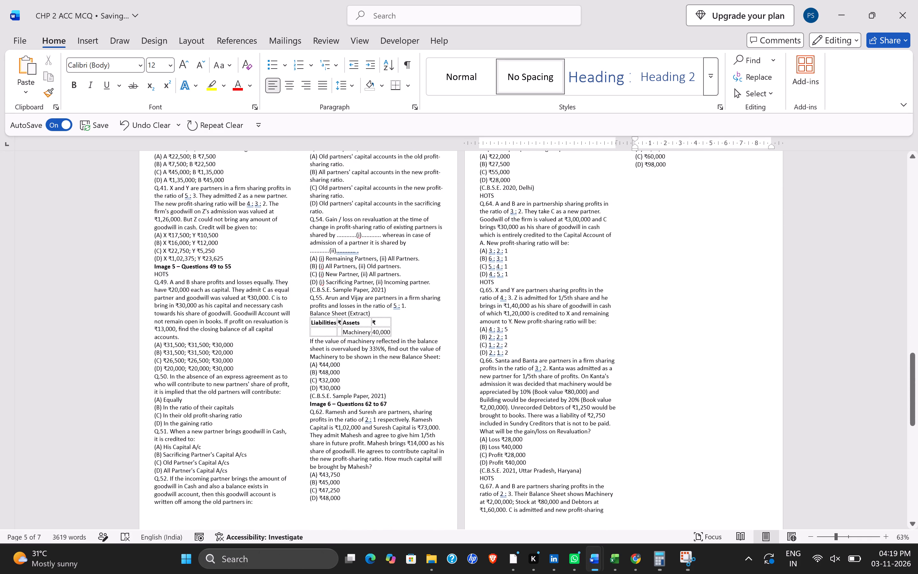
scroll(173, 286, up, 1)
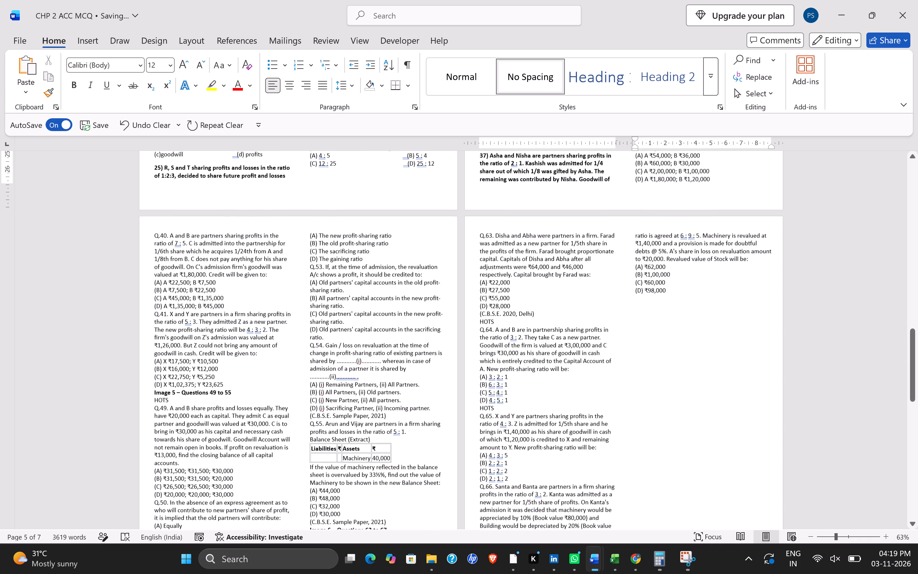
scroll(173, 286, up, 1)
drag(150, 234, 232, 378)
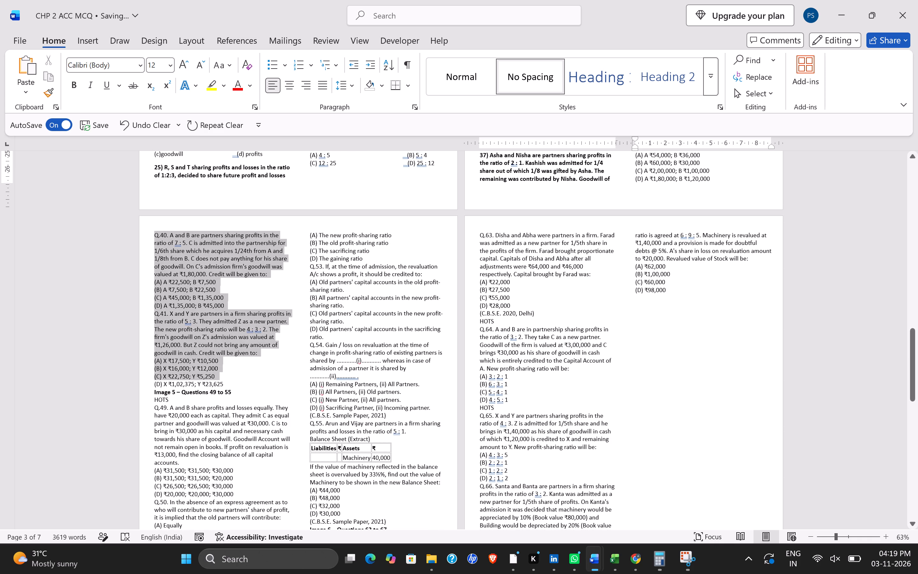
drag(232, 378, 234, 382)
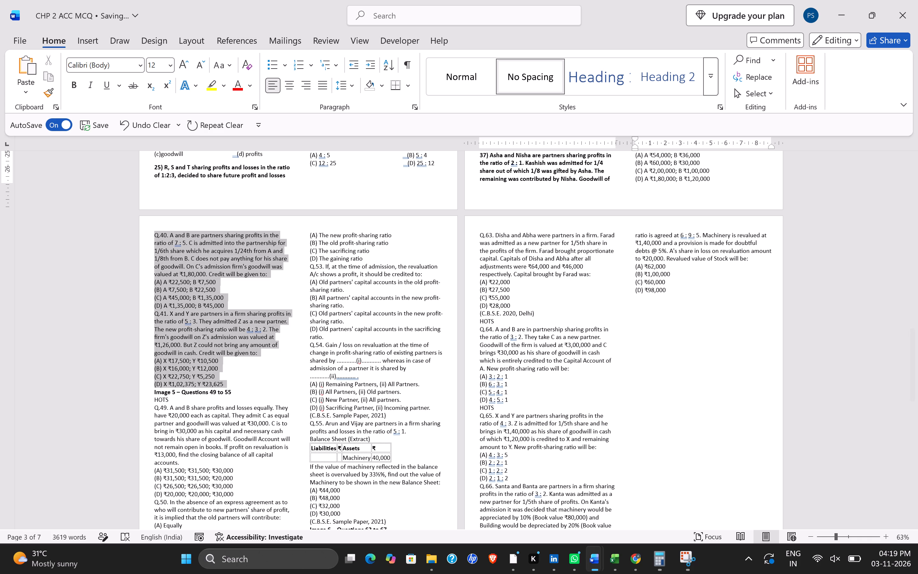
drag(234, 382, 248, 291)
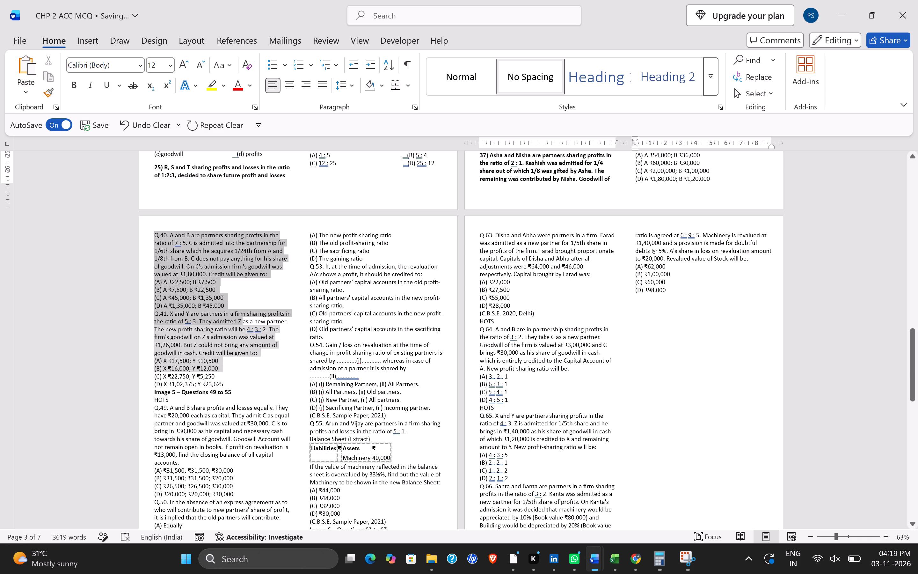
drag(248, 291, 250, 305)
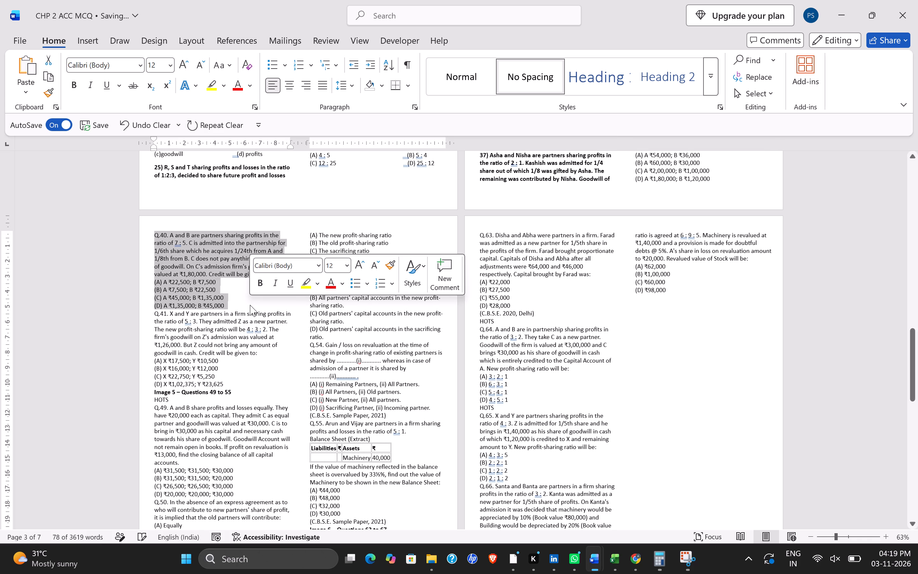
key(Delete)
Delete Q.38 and Q.39 with their options, between question 40 and Q.41.
scroll(614, 357, up, 2)
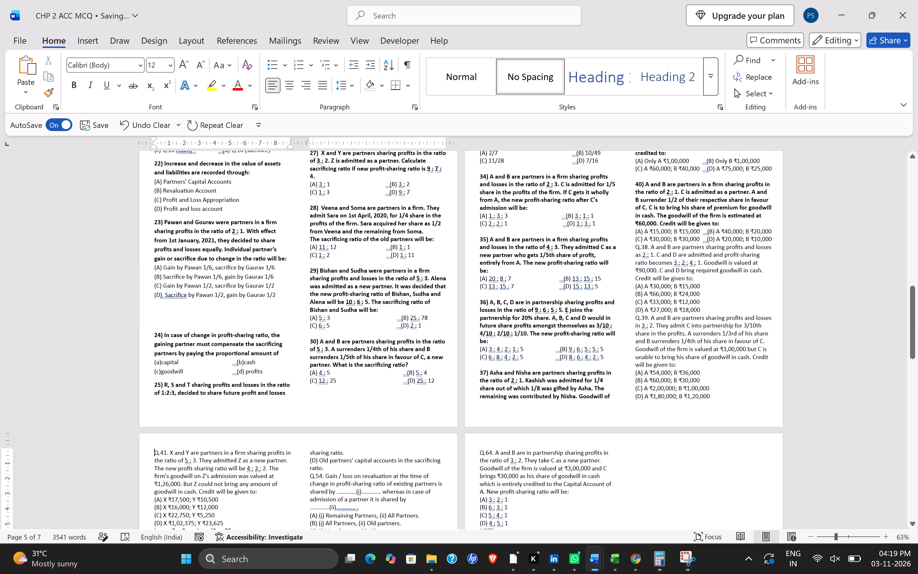
drag(634, 249, 710, 394)
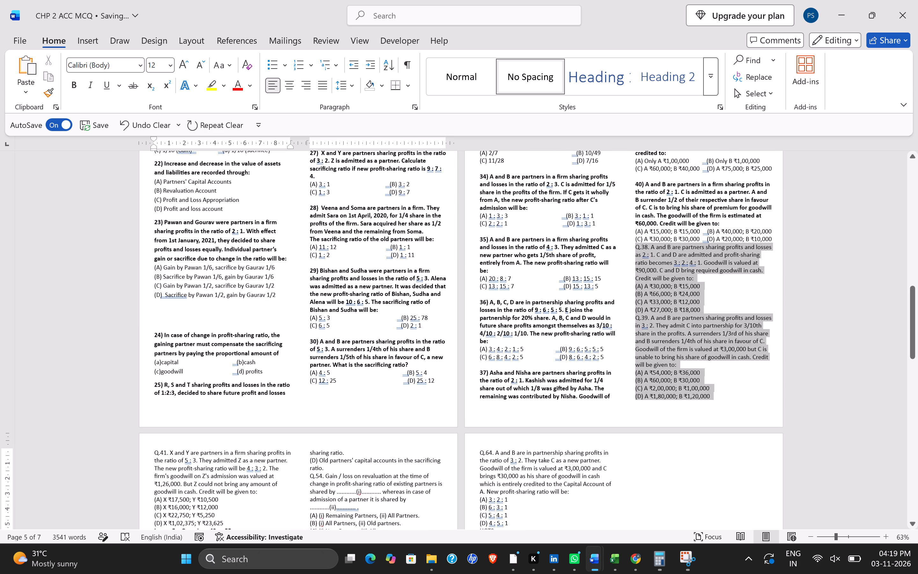
drag(710, 394, 710, 394)
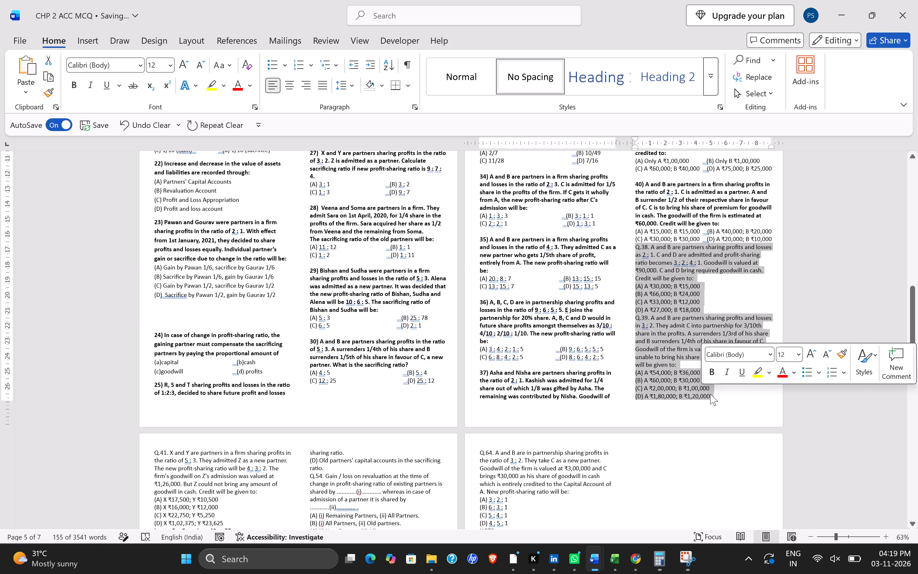
key(Delete)
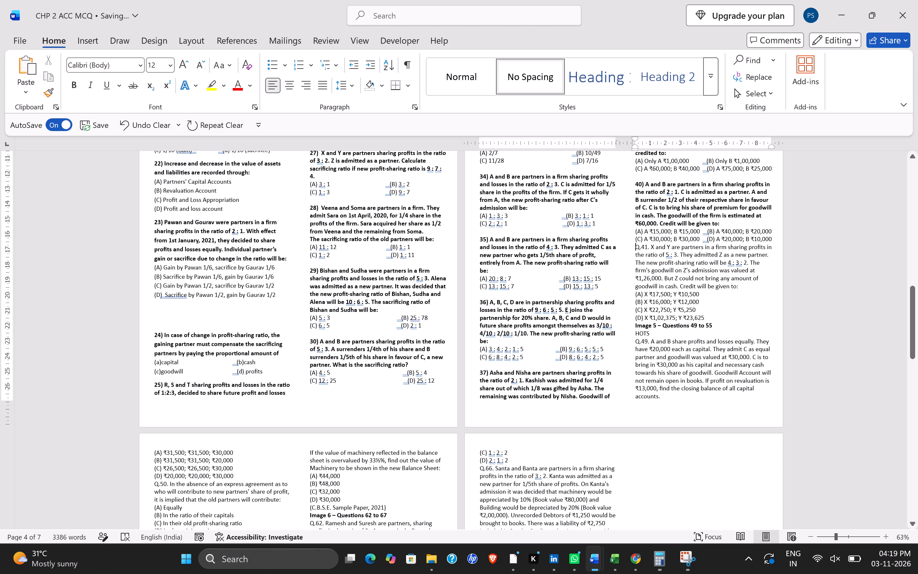
Insert a blank line after question 40 and renumber Q.41 about X and Y as 41).
key(space)
key(BackSpace)
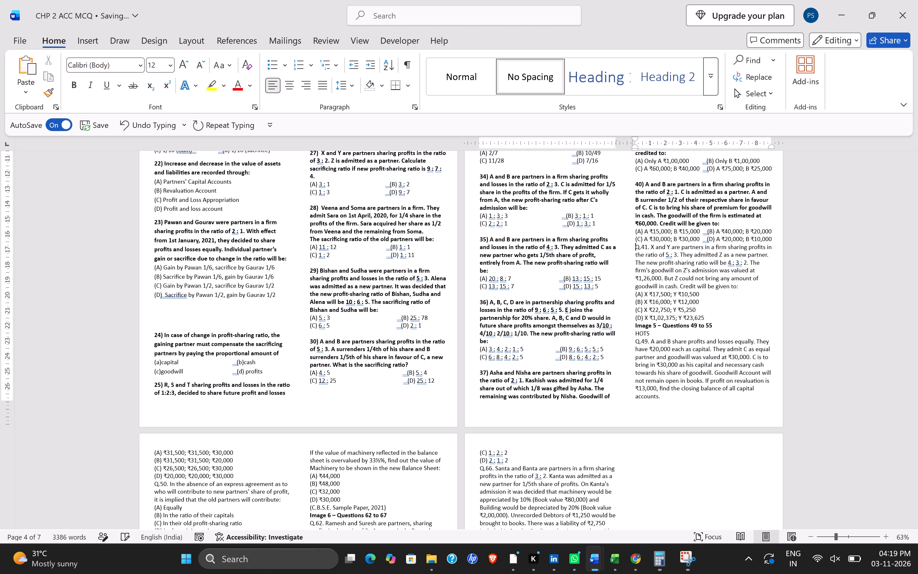
key(Return)
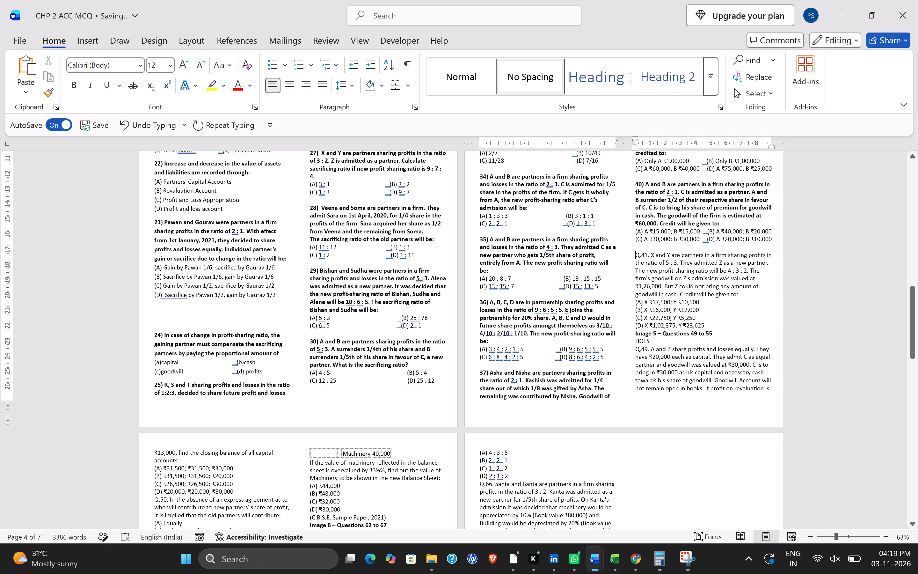
drag(650, 254, 629, 254)
key(BackSpace)
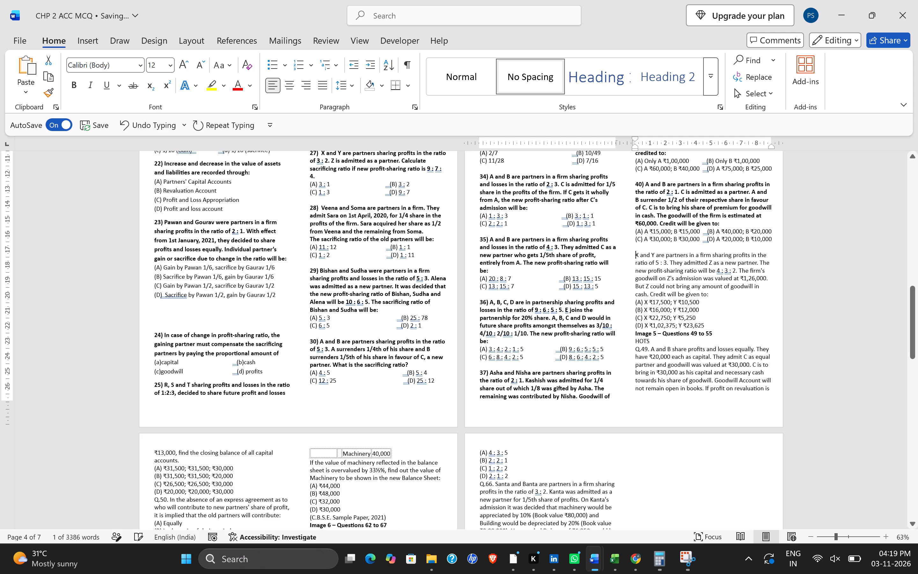
text(41))
key(space)
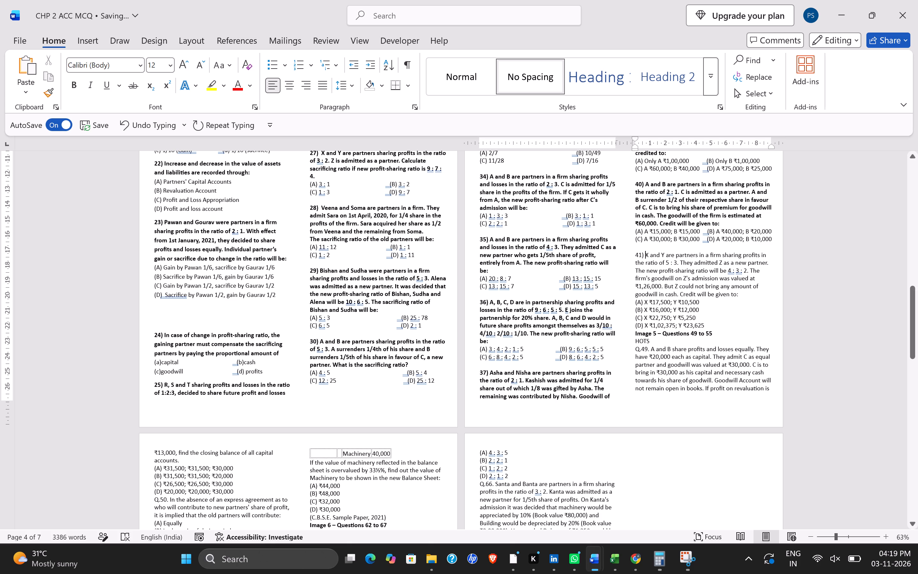
Replace the "Image 5 – Questions 49 to 55" heading and HOTS label below question 41 with a blank line.
click(630, 313)
drag(630, 333, 649, 341)
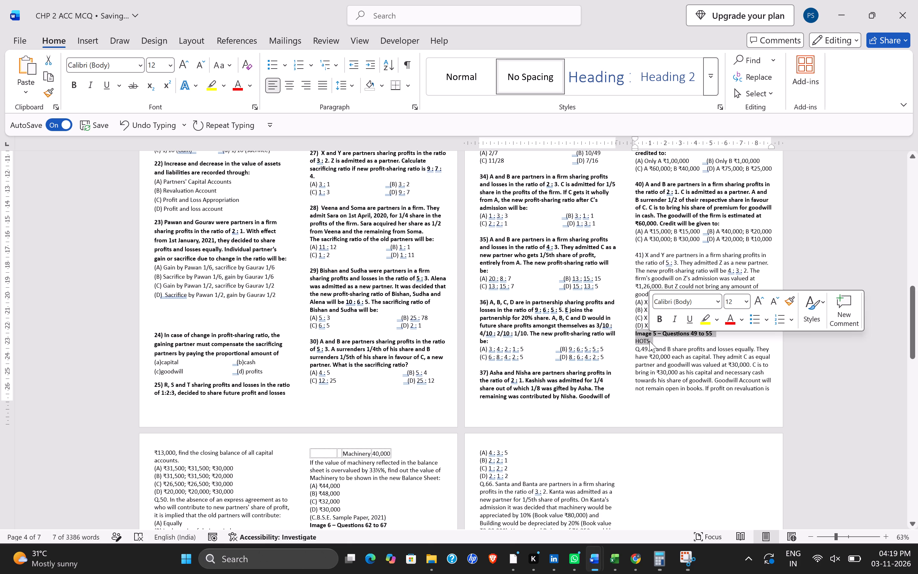
key(Delete)
key(Return)
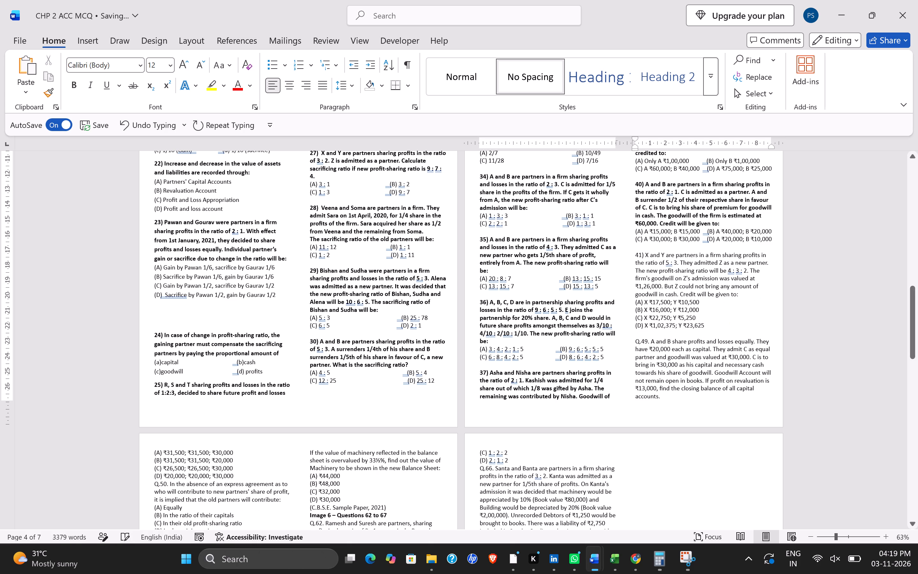
Renumber Q.49 about A and B sharing profits and losses equally as 42).
drag(648, 341, 629, 341)
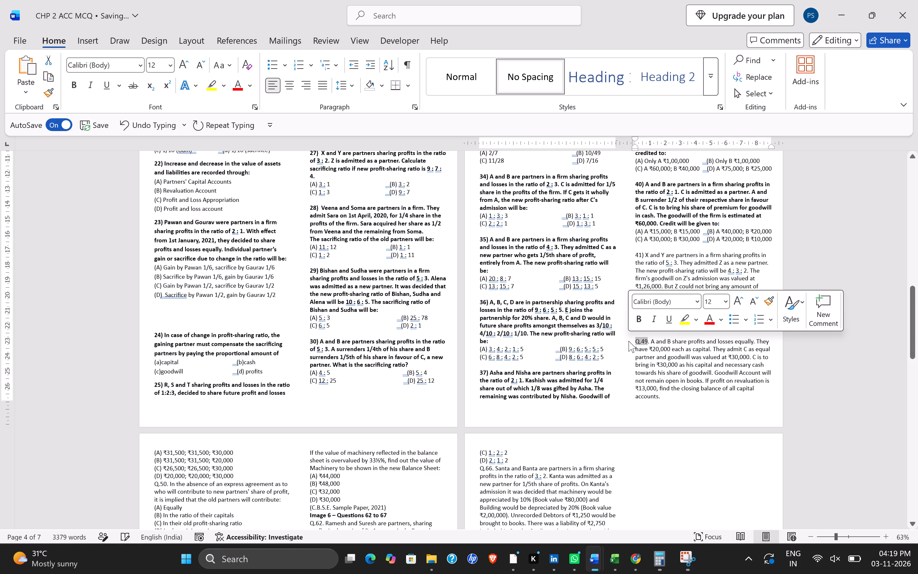
key(BackSpace)
key(Right)
key(BackSpace)
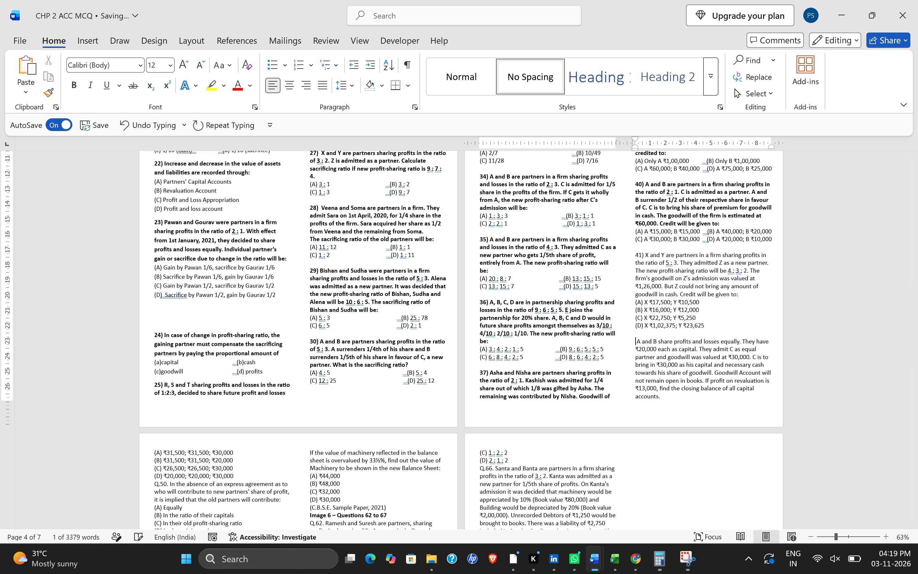
text(42))
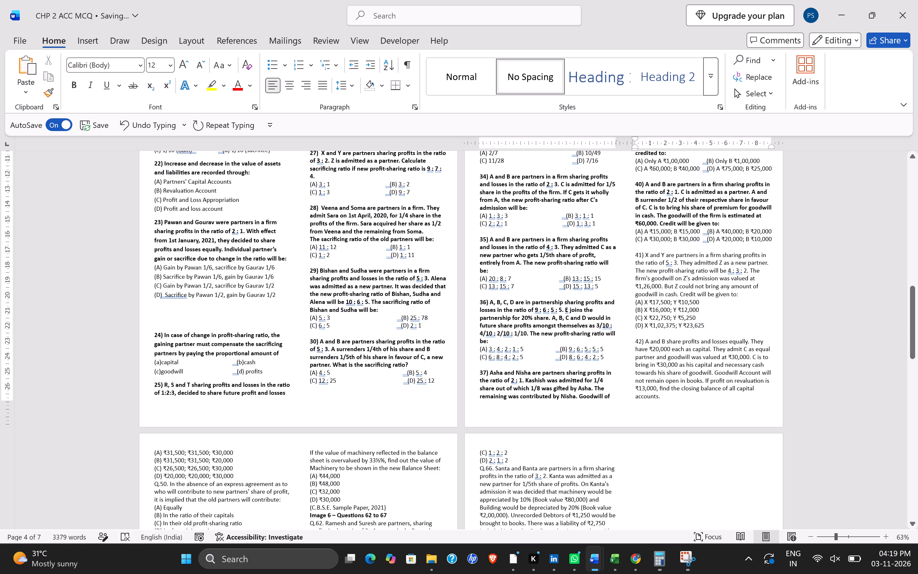
Make the question text of 41 and 42 bold, excluding the answer options.
drag(632, 259, 748, 296)
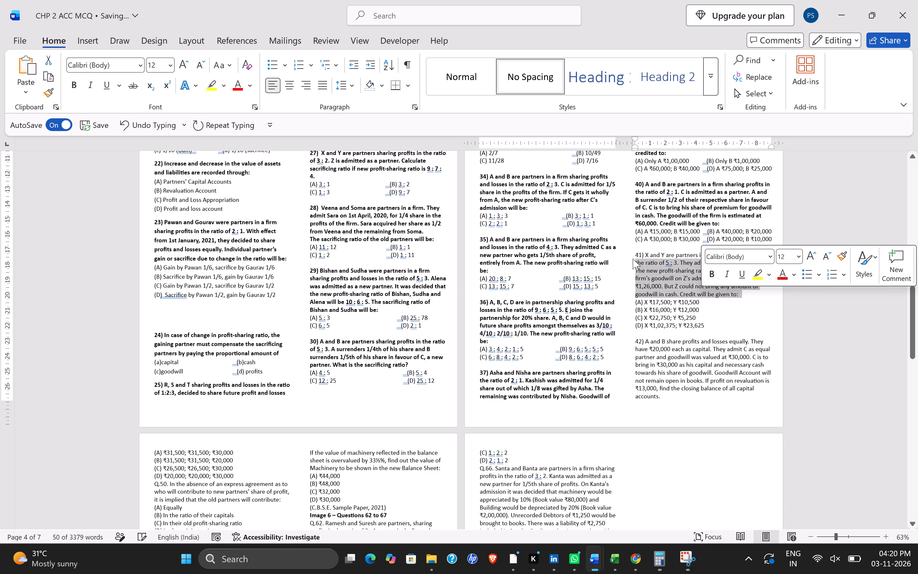
drag(630, 254, 749, 295)
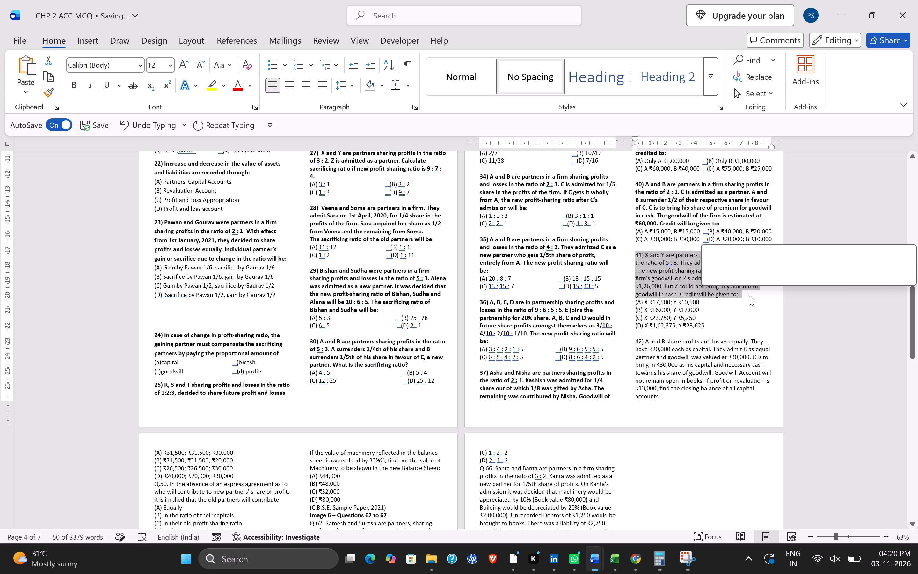
key(ctrl+b)
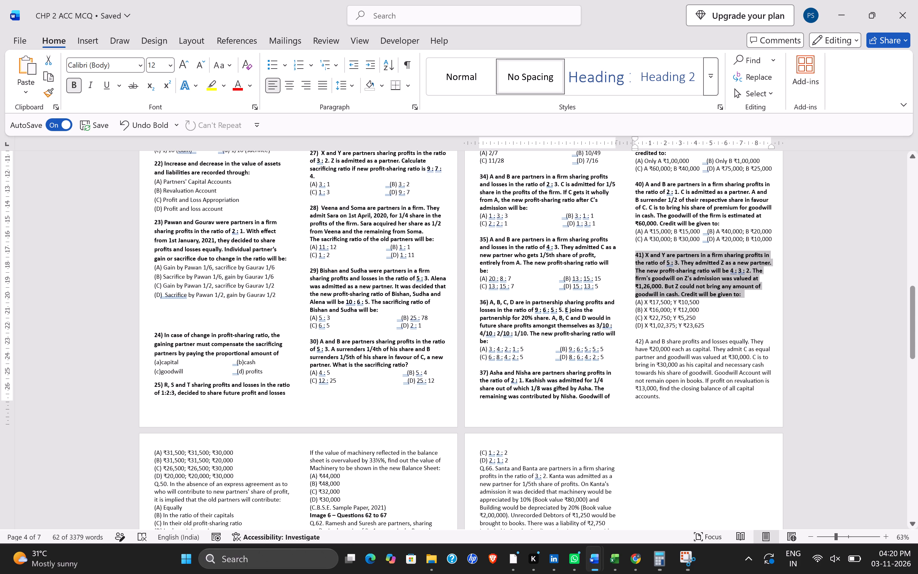
drag(632, 342, 750, 378)
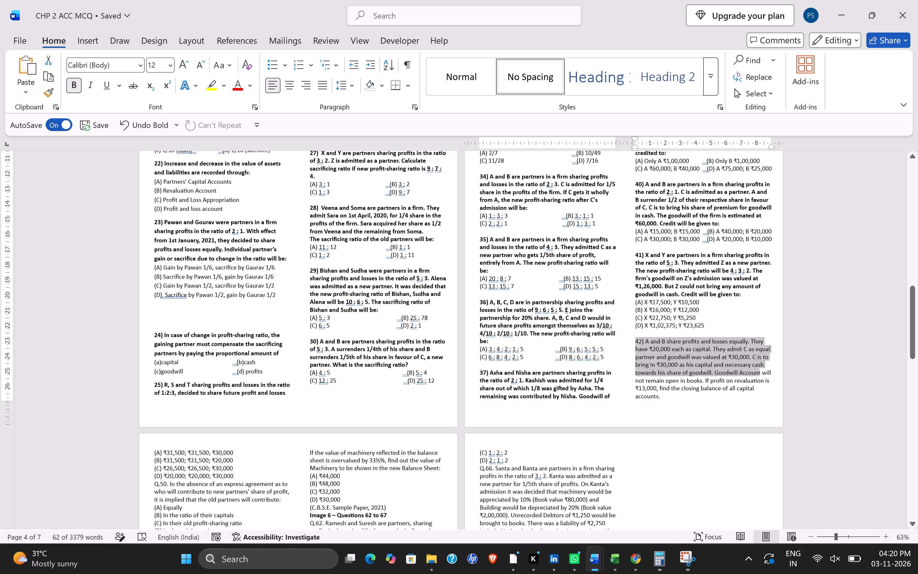
drag(750, 378, 759, 399)
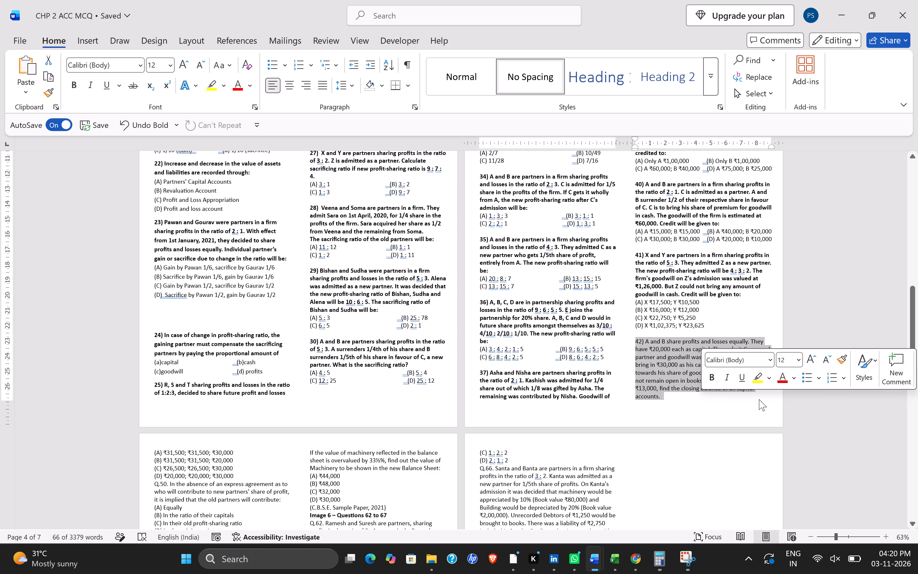
key(ctrl+b)
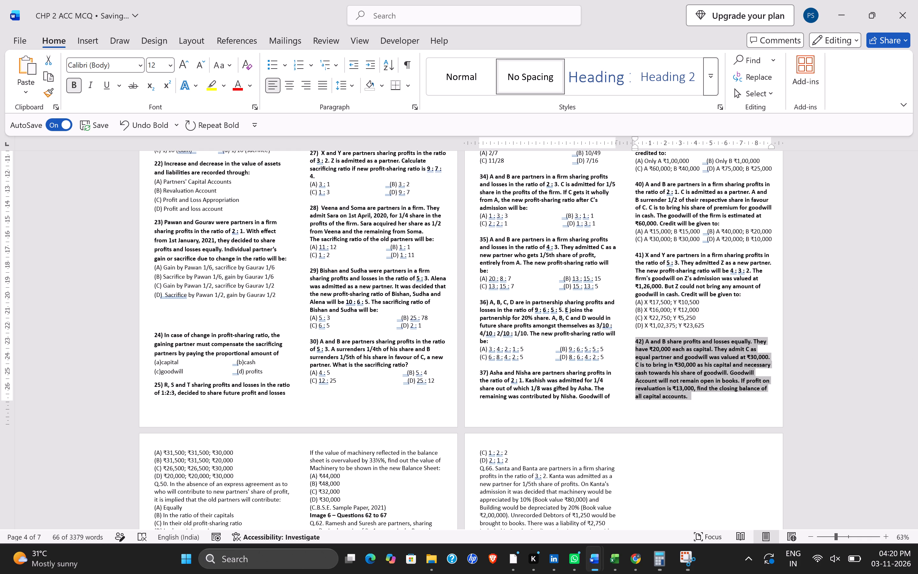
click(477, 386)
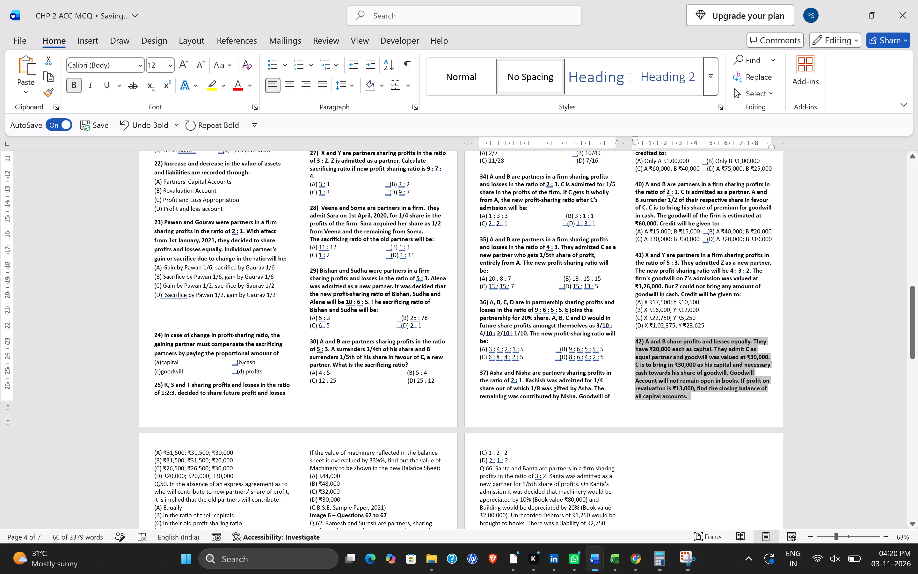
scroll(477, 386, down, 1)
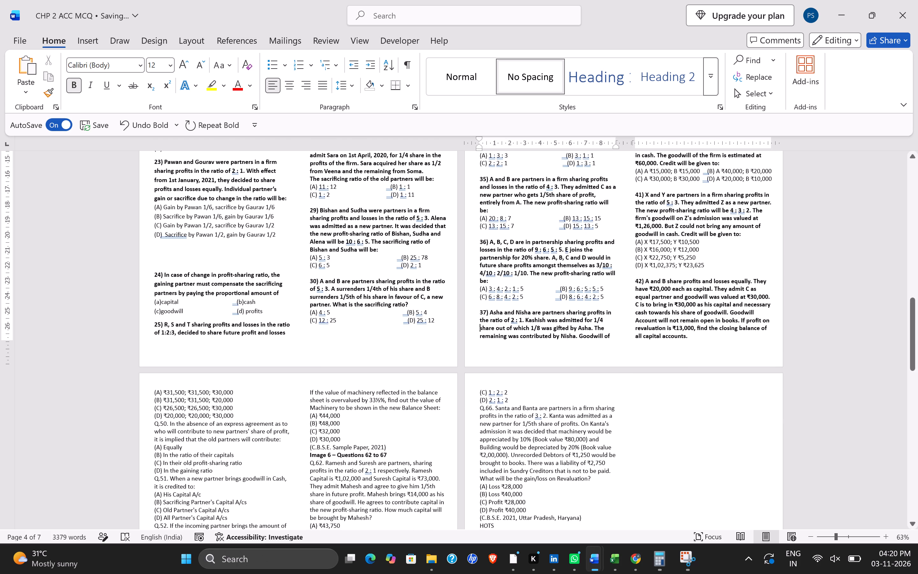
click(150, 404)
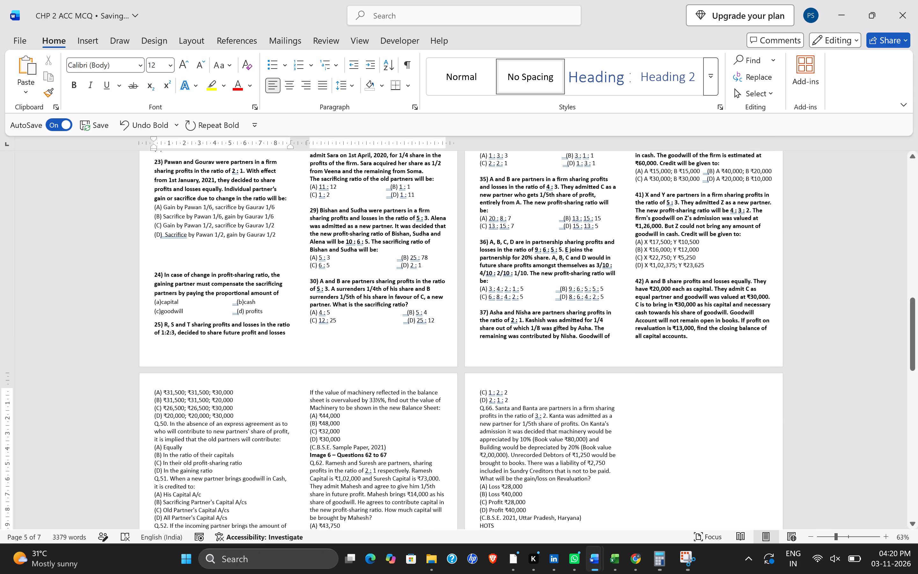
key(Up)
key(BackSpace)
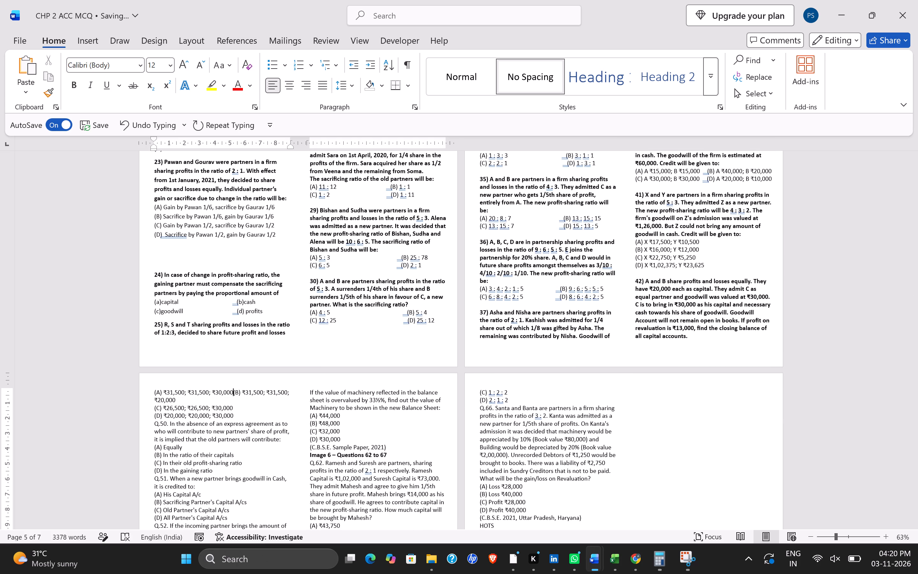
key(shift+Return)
Renumber Q.50, about the absence of an express agreement on contributing to the new partner's share, as 43).
scroll(292, 377, down, 1)
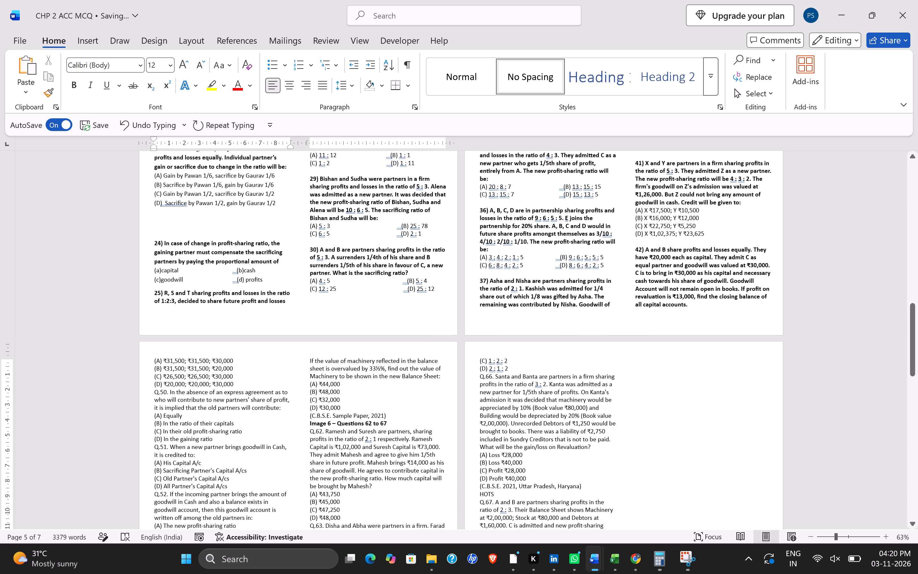
drag(168, 379, 152, 380)
key(BackSpace)
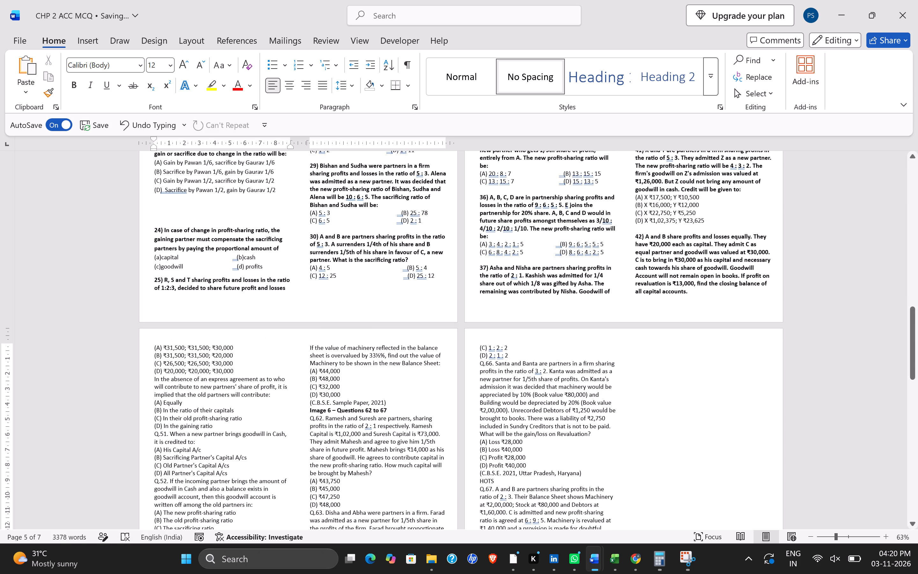
text(43))
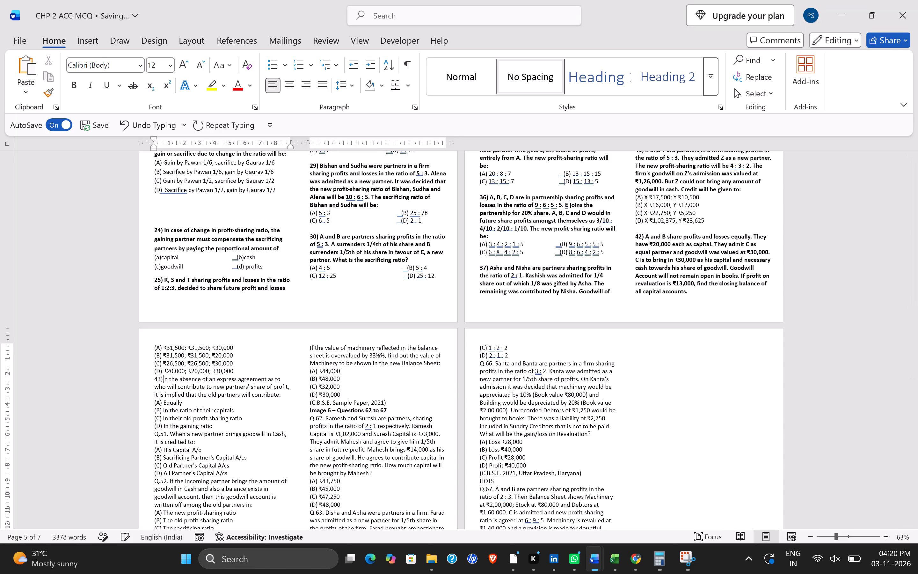
key(space)
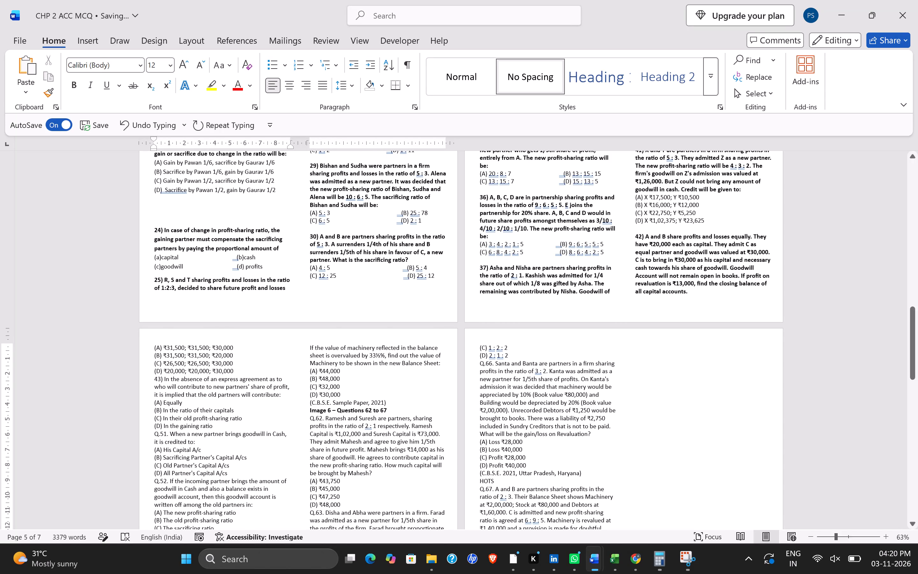
Renumber Q.51, about a new partner bringing goodwill in cash, as 44).
scroll(214, 404, down, 1)
drag(166, 329, 150, 328)
key(BackSpace)
key(Right)
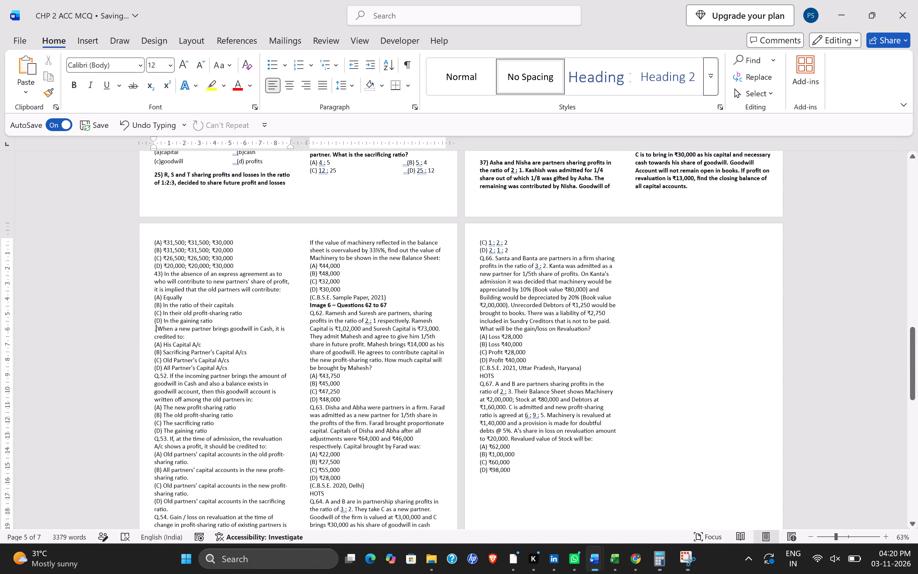
key(BackSpace)
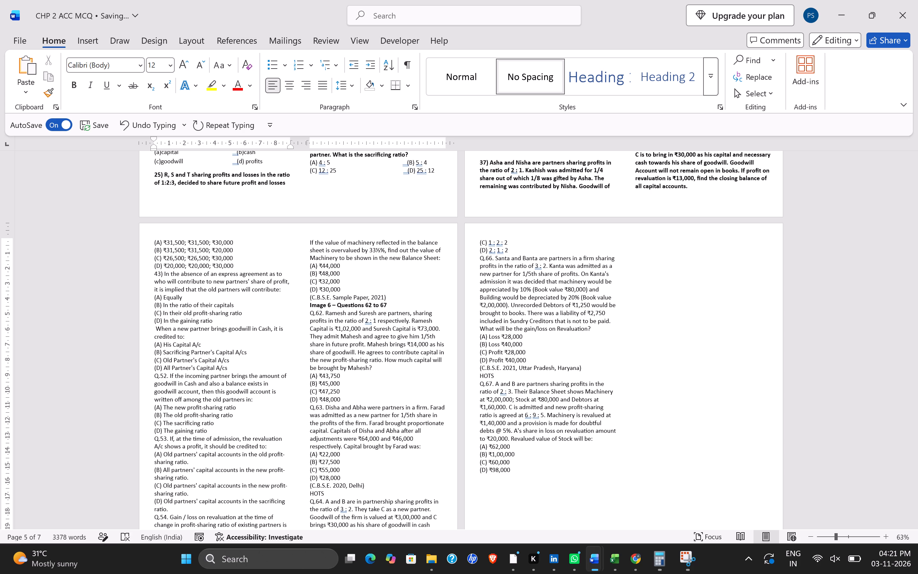
text(44))
key(space)
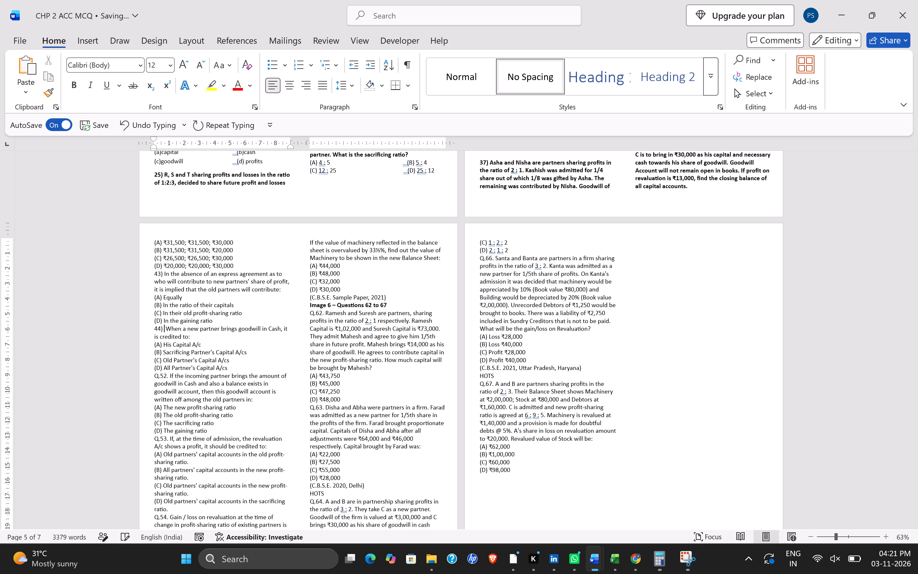
key(BackSpace)
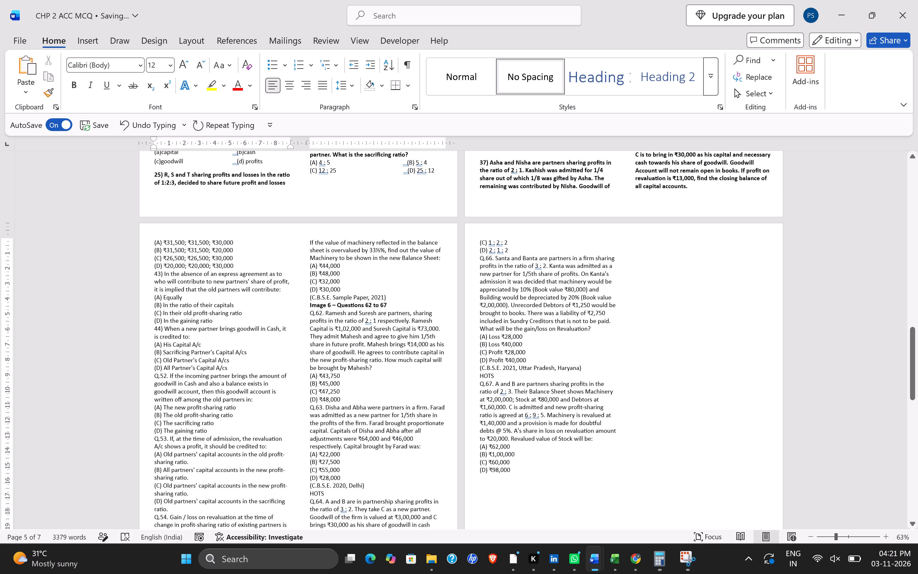
Renumber Q.52, about writing off the existing goodwill account among old partners, as 45).
drag(169, 373, 148, 375)
key(BackSpace)
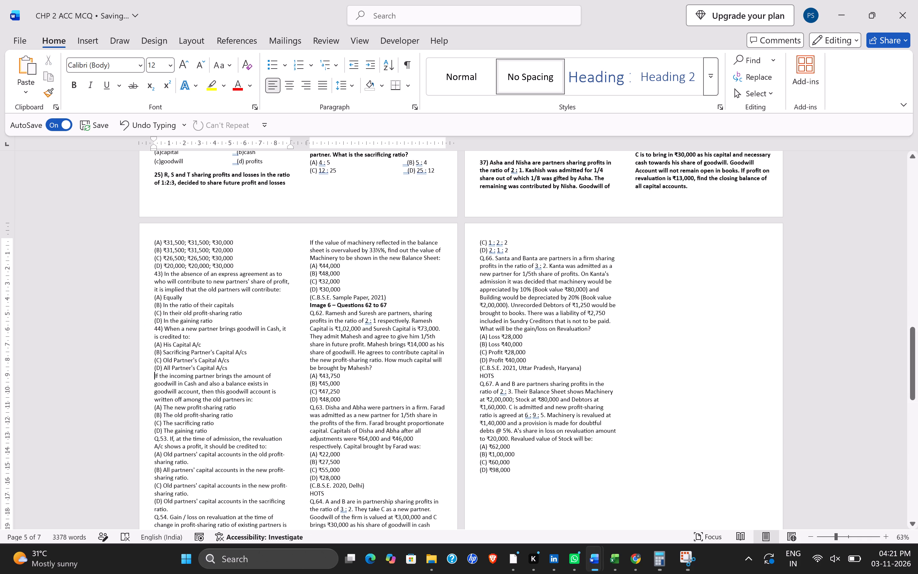
text(45)
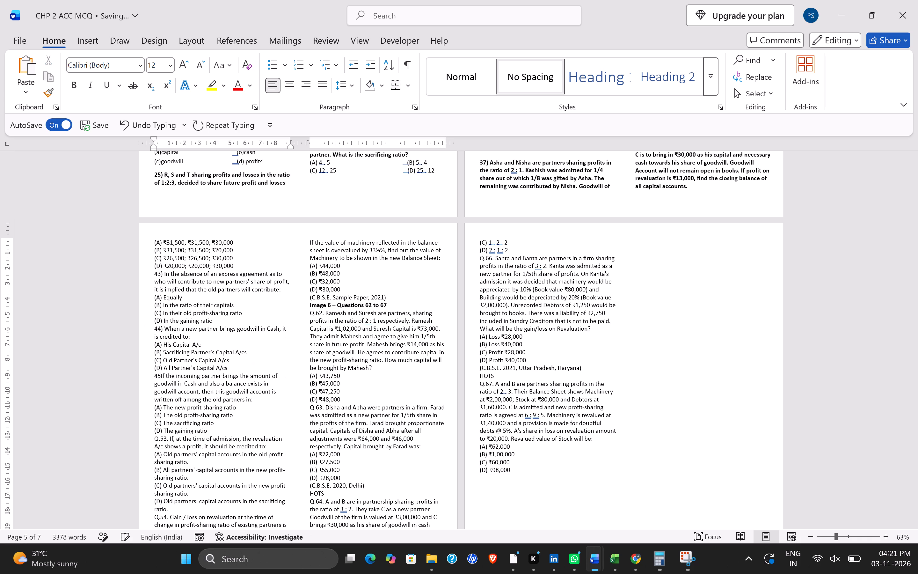
text())
key(space)
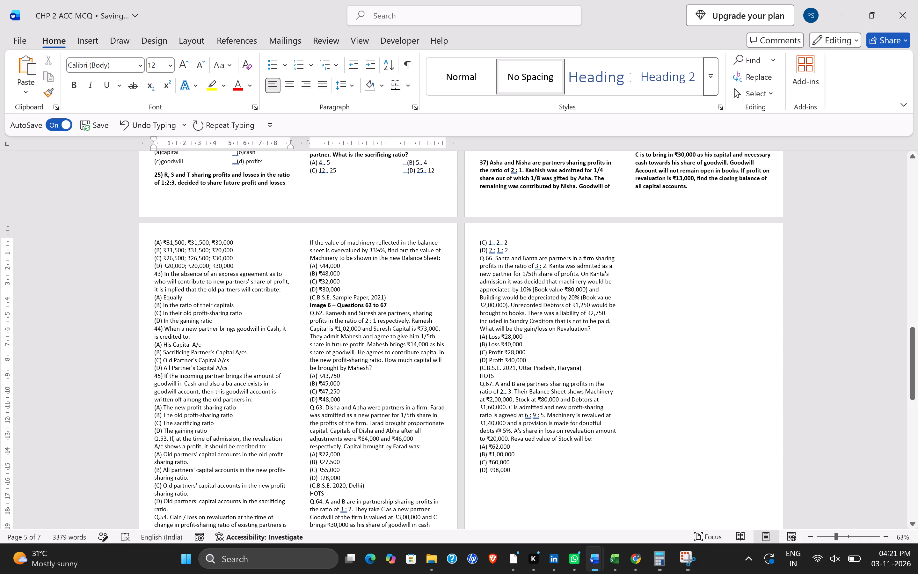
Renumber Q.53, about crediting the revaluation profit at the time of admission, as 46).
drag(166, 438, 146, 438)
key(BackSpace)
key(Right)
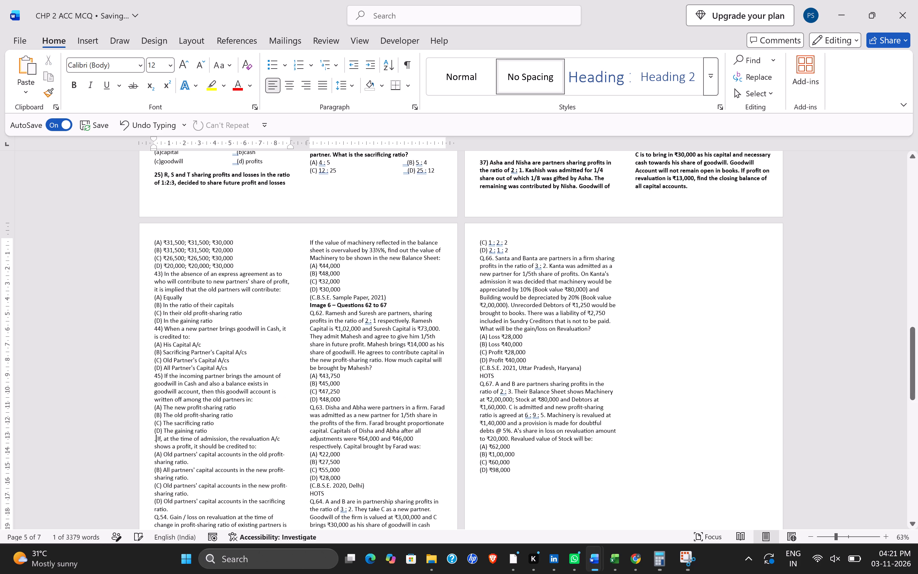
key(BackSpace)
text(46)
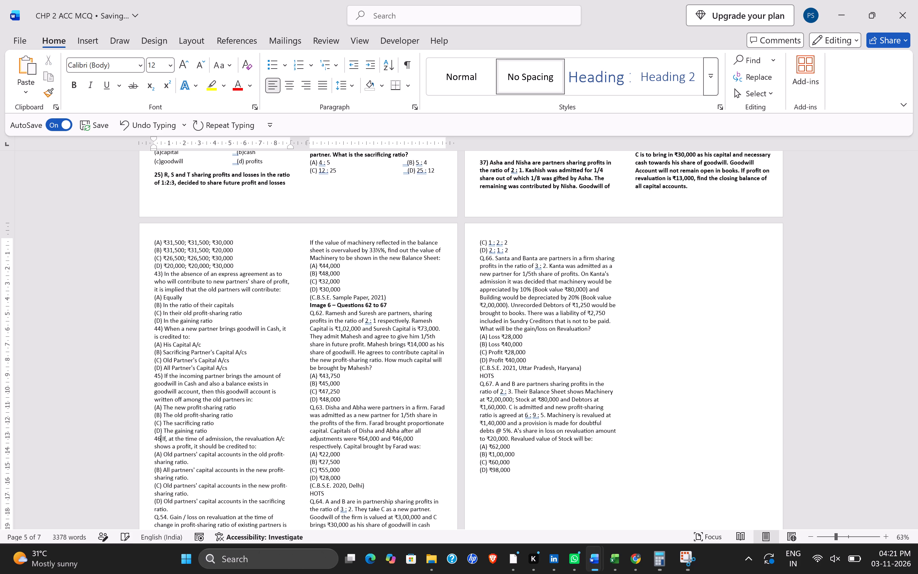
key(shift+parenright)
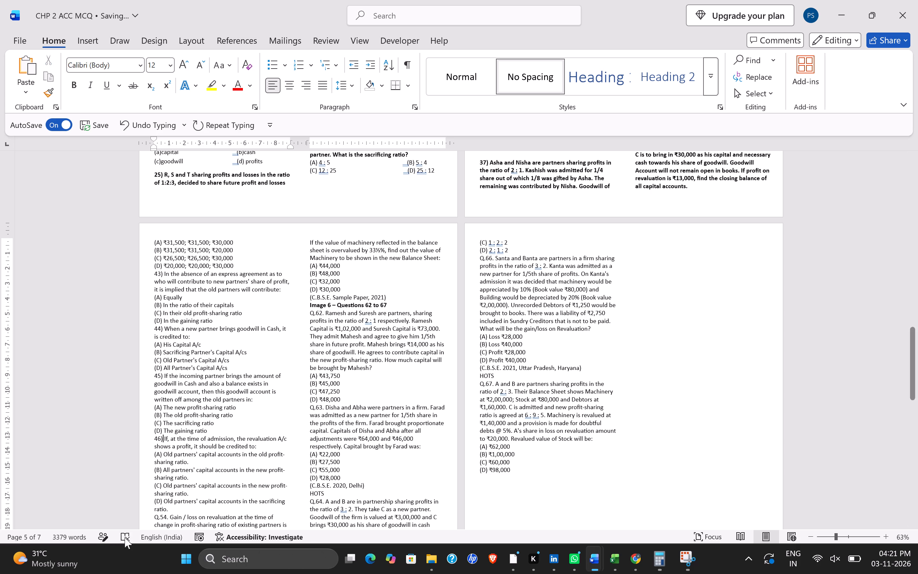
Insert a blank line before question 43 and another before question 44.
scroll(186, 325, up, 1)
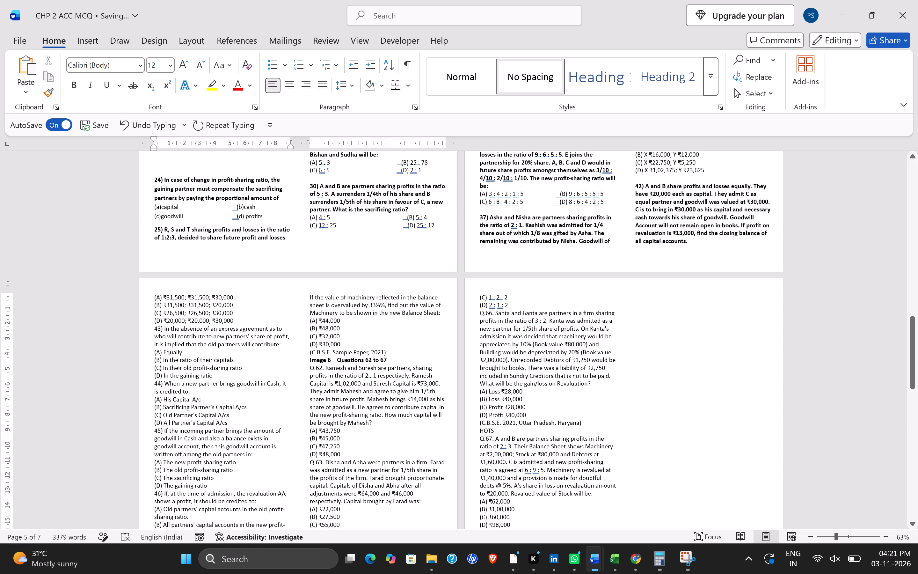
click(150, 328)
key(Return)
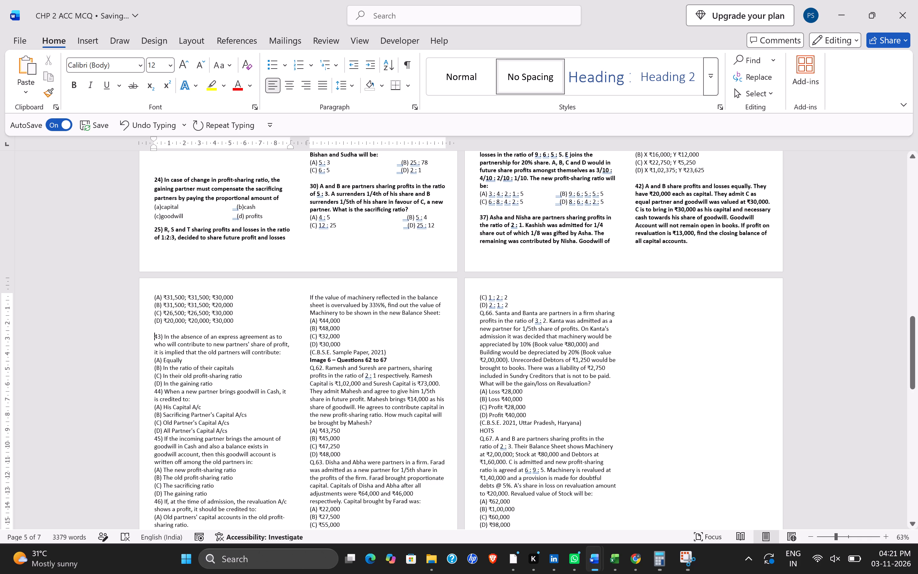
click(150, 391)
key(space)
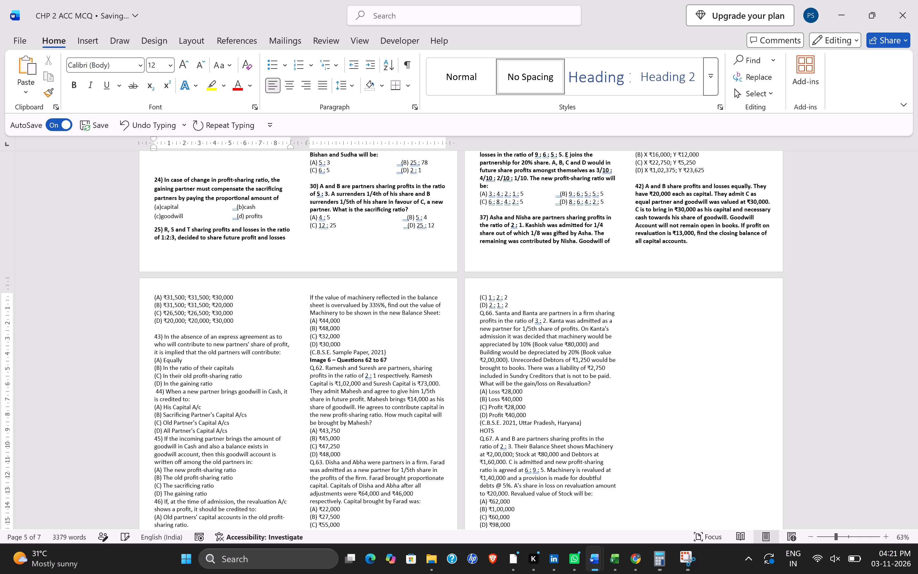
key(BackSpace)
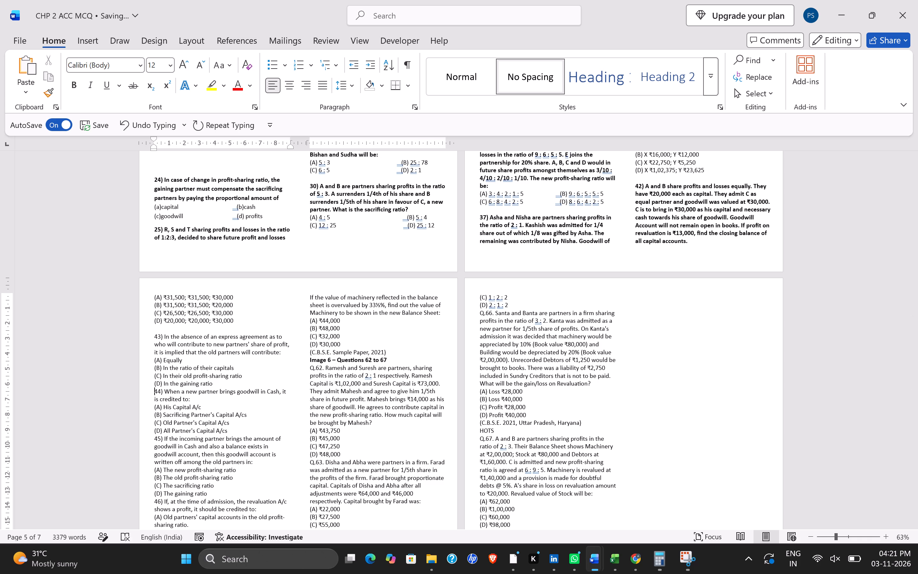
key(Return)
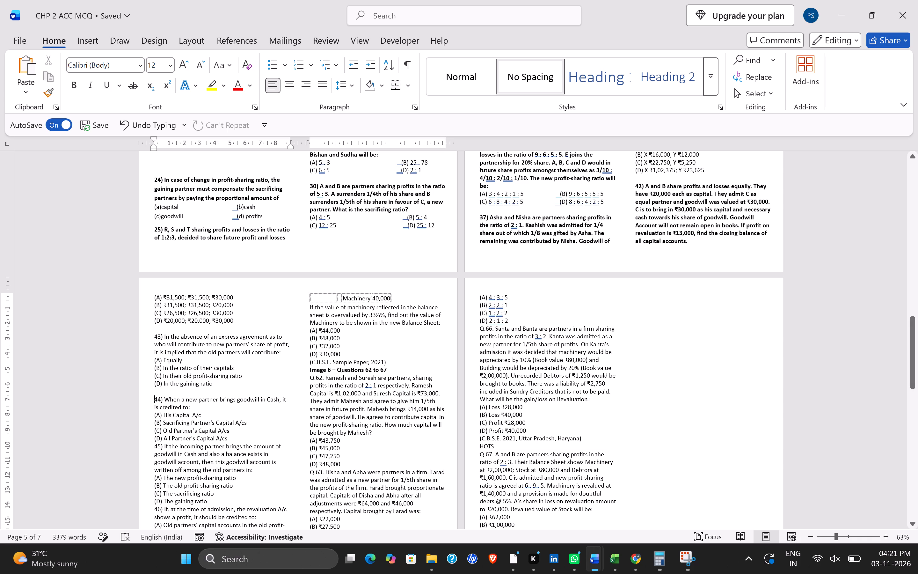
Insert a blank line before each of question 45, question 46 and Q.54 on revaluation gain or loss.
scroll(167, 398, down, 1)
scroll(167, 398, up, 1)
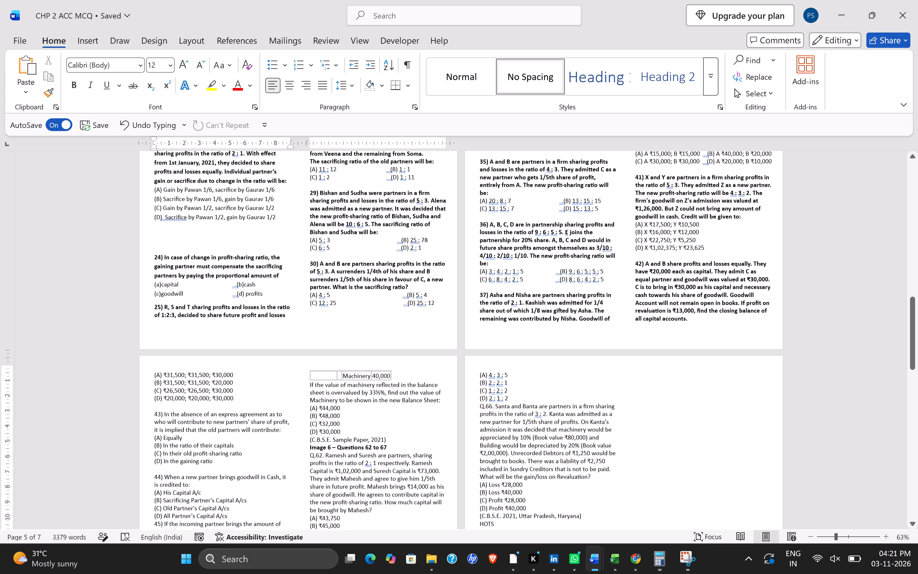
scroll(167, 398, up, 1)
scroll(167, 398, down, 2)
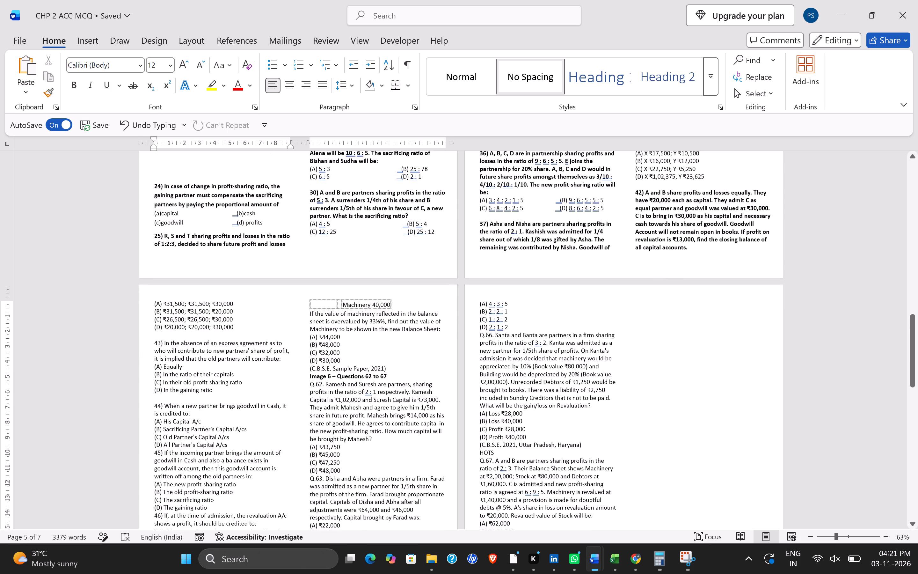
scroll(167, 398, down, 1)
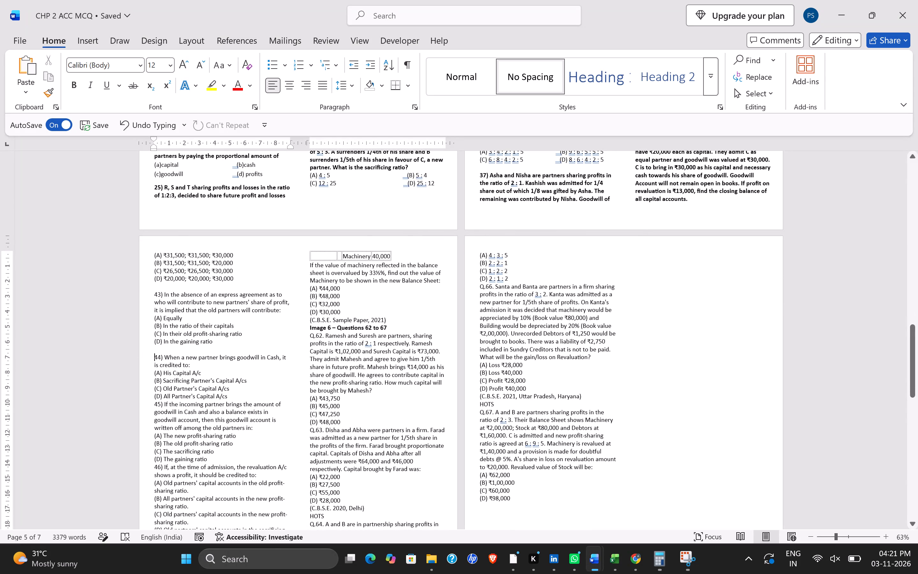
click(155, 401)
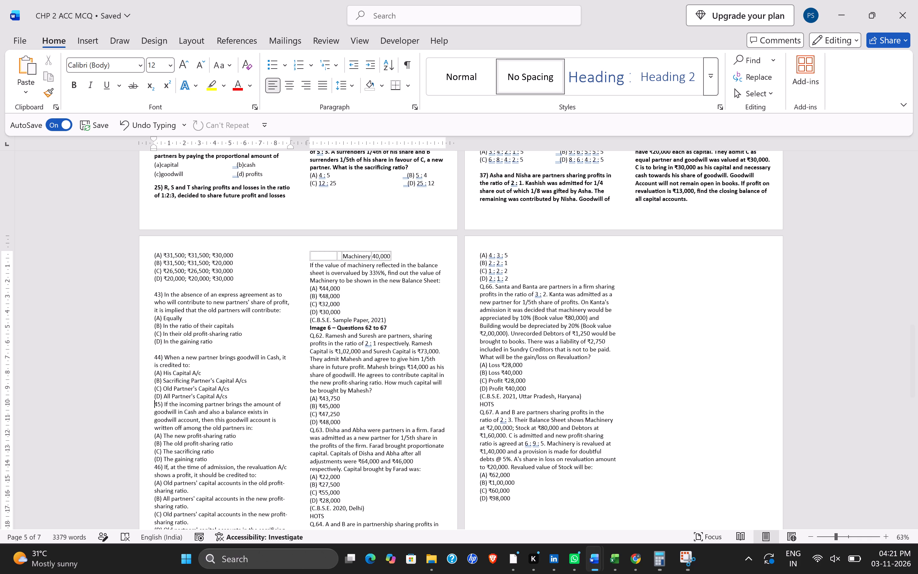
key(Return)
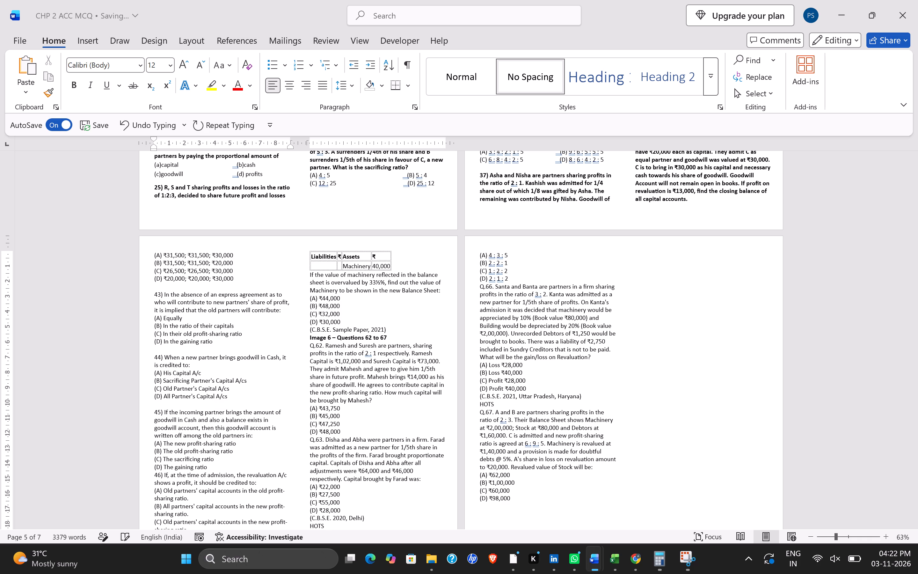
scroll(166, 349, down, 2)
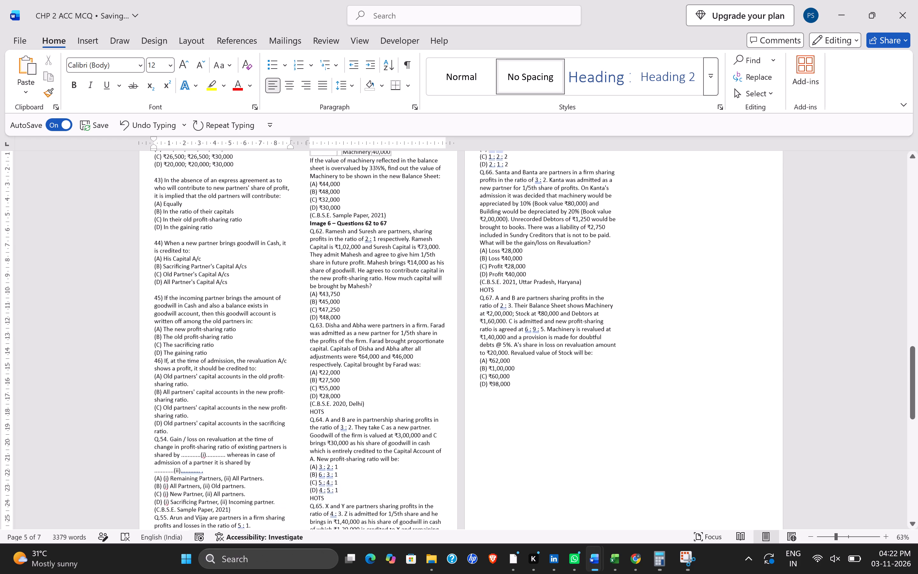
click(150, 355)
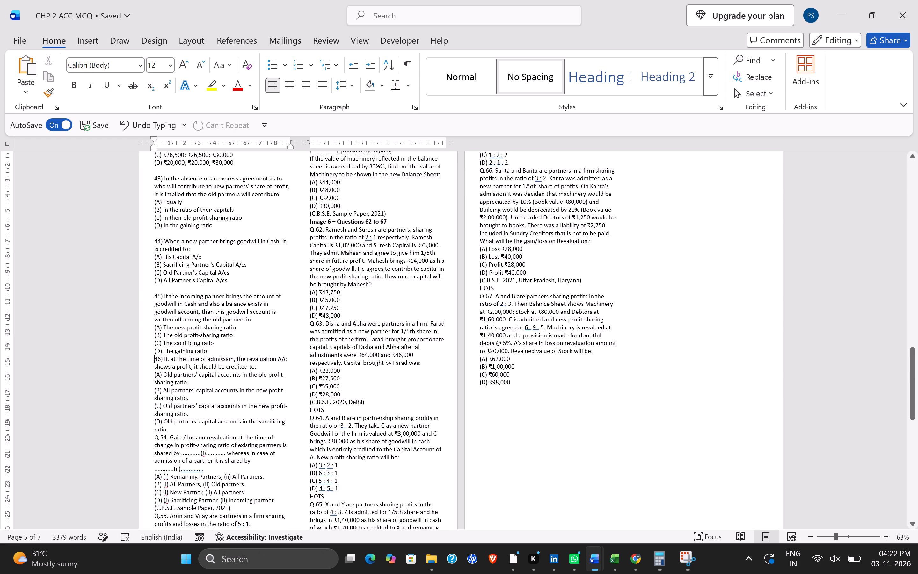
key(Return)
scroll(149, 350, down, 1)
click(150, 364)
key(Return)
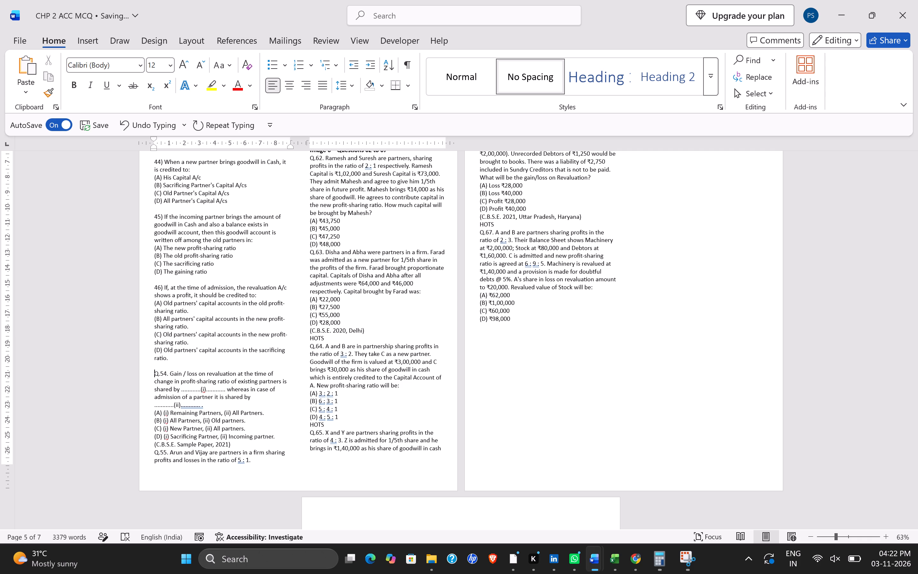
scroll(168, 371, up, 1)
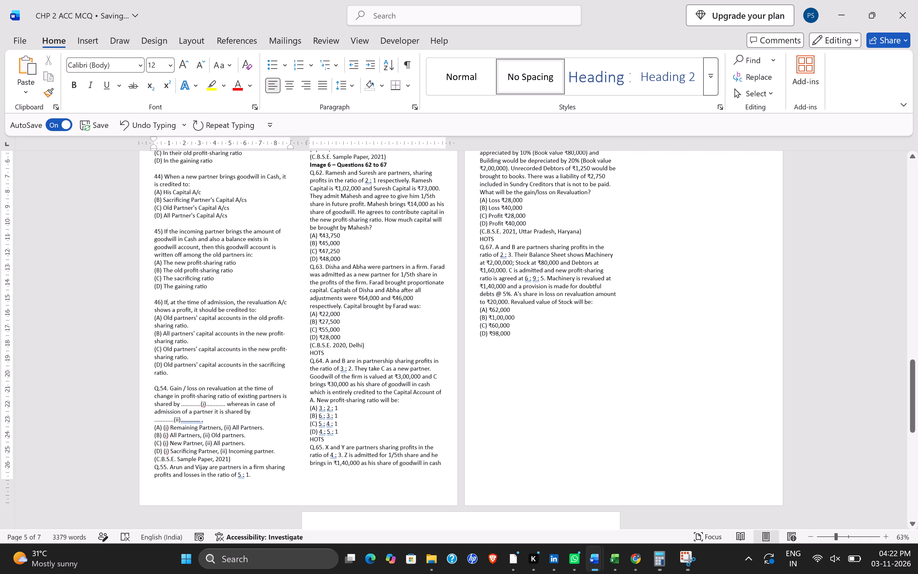
scroll(261, 331, up, 2)
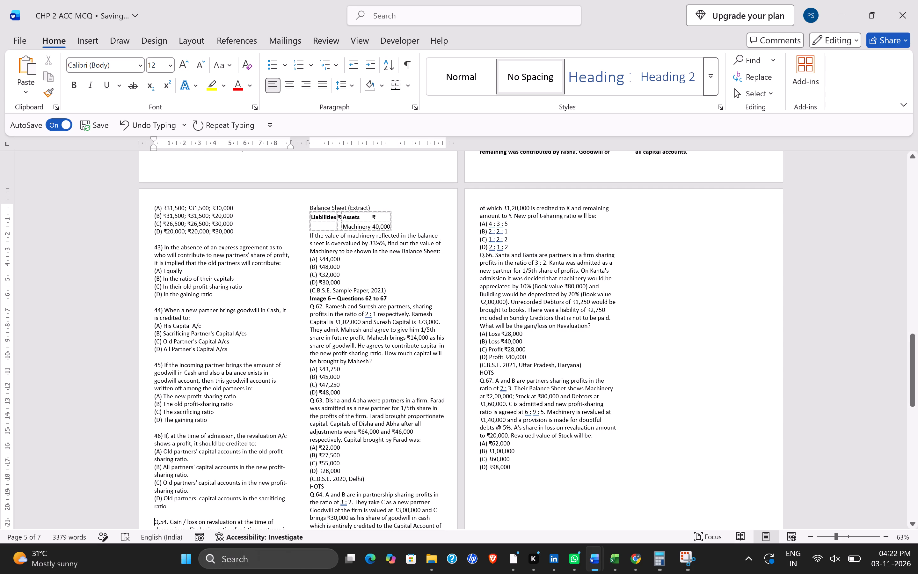
scroll(261, 331, down, 4)
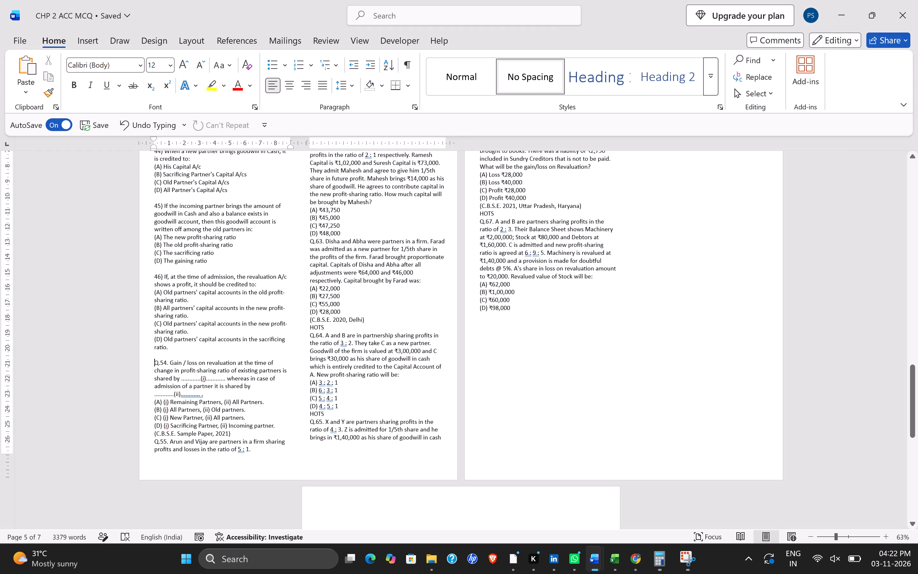
Renumber Q.54, about sharing the gain or loss on revaluation, as 47).
drag(168, 364, 143, 364)
key(BackSpace)
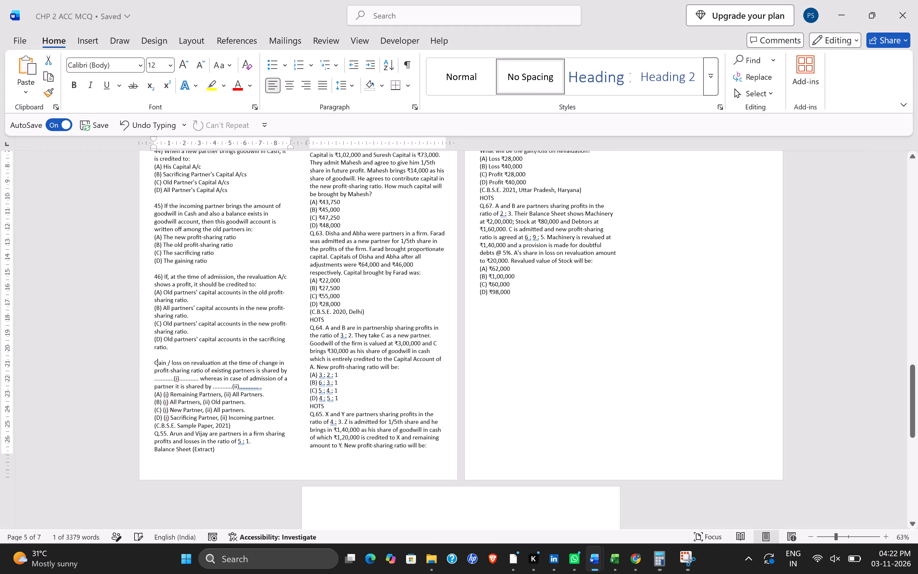
text(47)
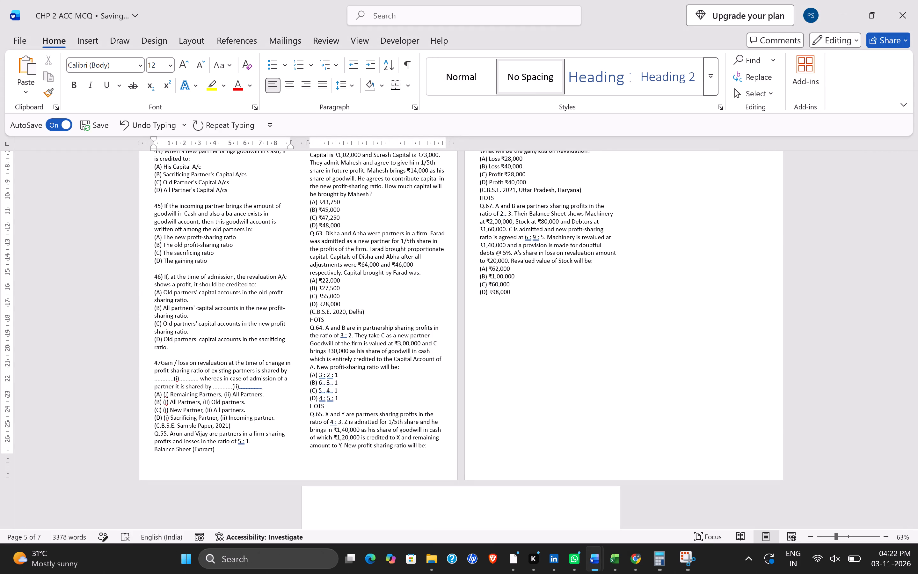
text())
key(space)
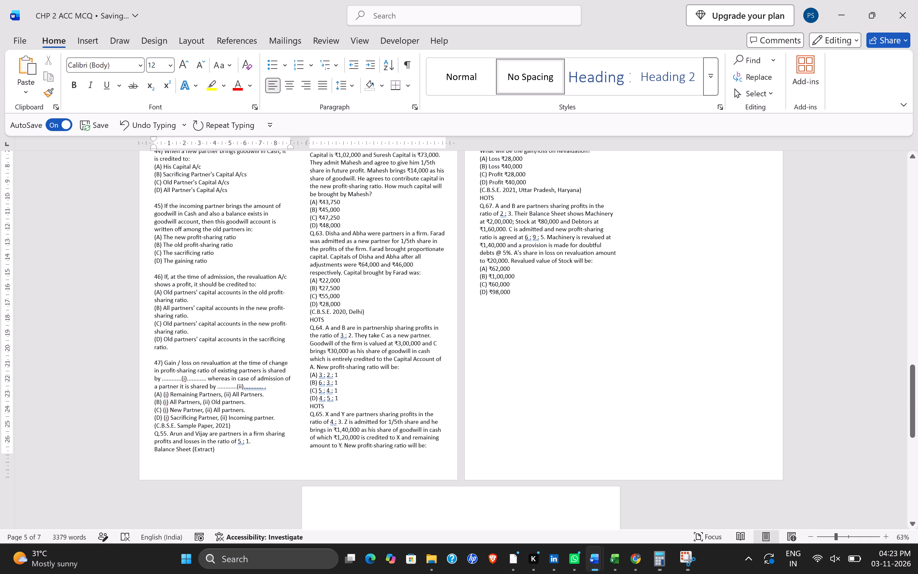
Delete the C.B.S.E. Sample Paper, 2021 note under question 47, leaving a blank line before Q.55.
drag(155, 428, 245, 425)
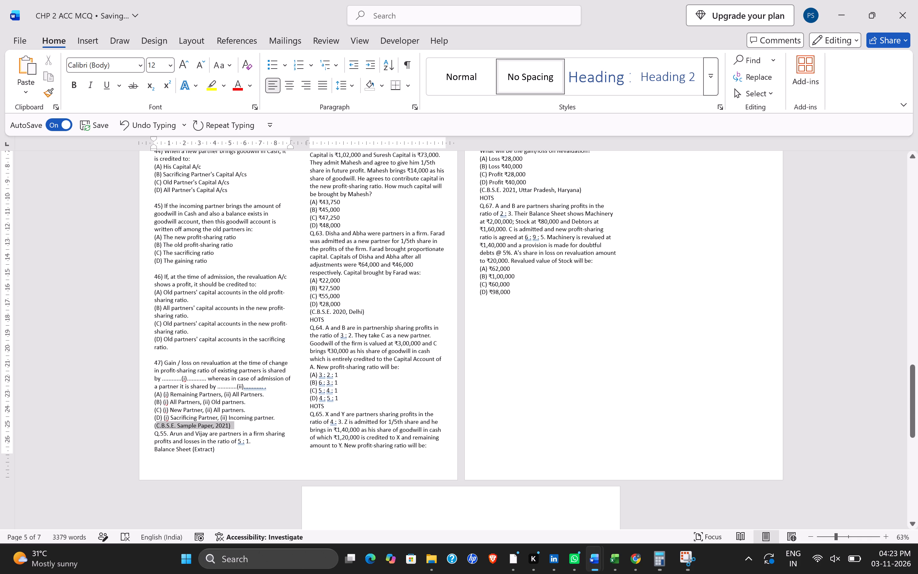
drag(245, 425, 245, 426)
key(BackSpace)
key(BackSpace)
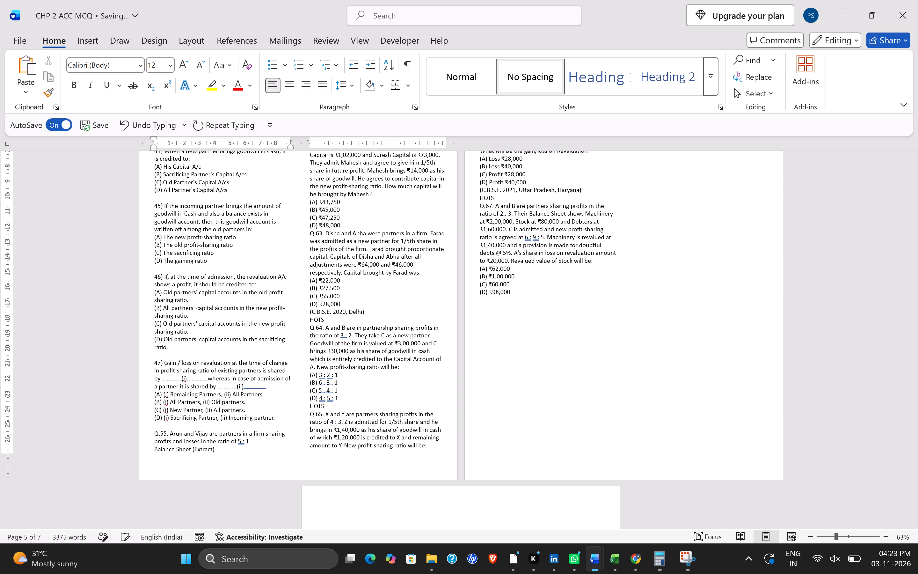
Renumber Q.55, about Arun and Vijay sharing profits in the ratio 5 : 1, as 48).
drag(170, 432, 142, 436)
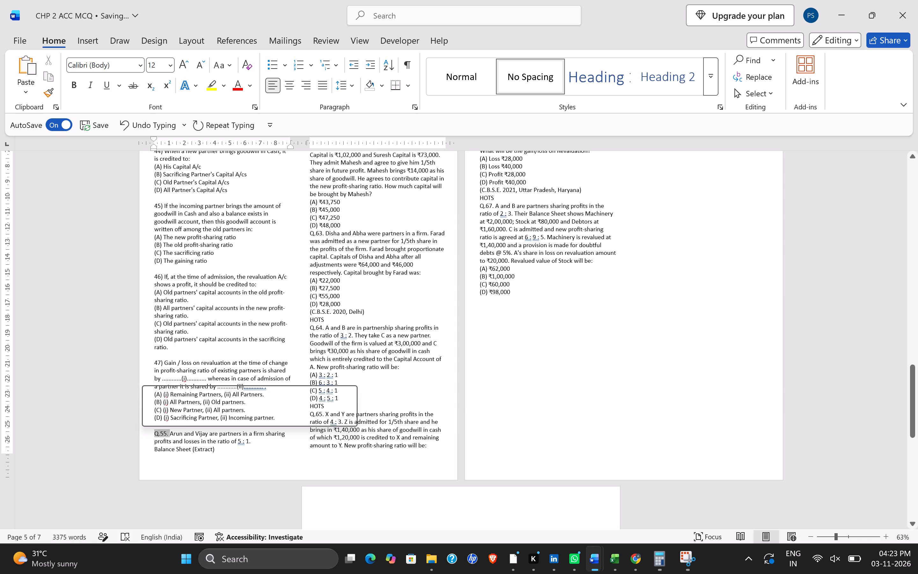
key(BackSpace)
text(48)
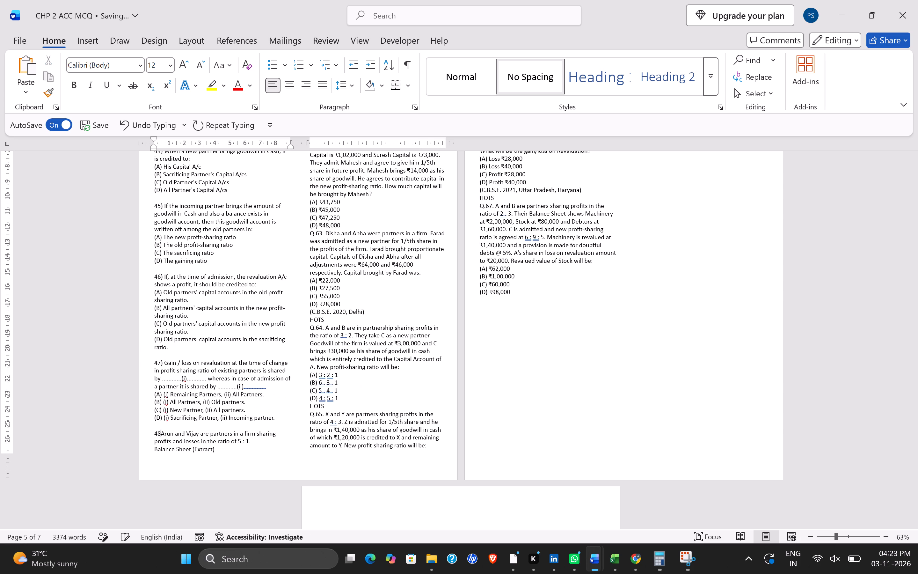
text())
key(space)
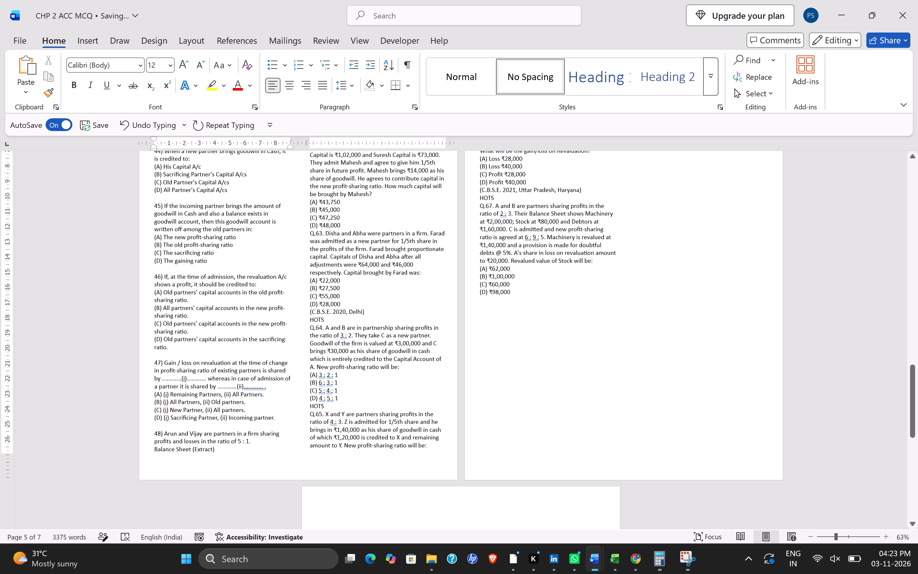
Centre the Balance Sheet (Extract) heading in question 48.
drag(149, 452, 206, 451)
drag(206, 451, 226, 451)
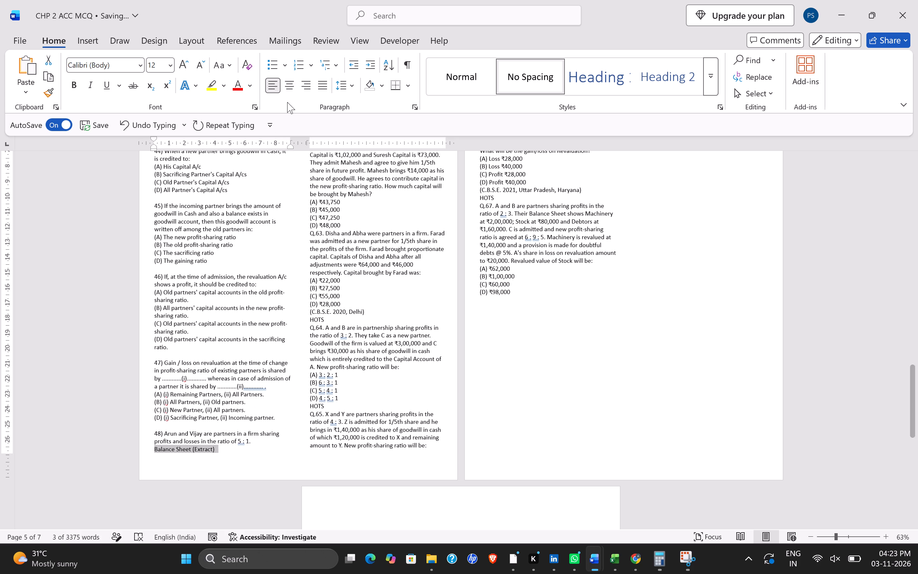
click(294, 89)
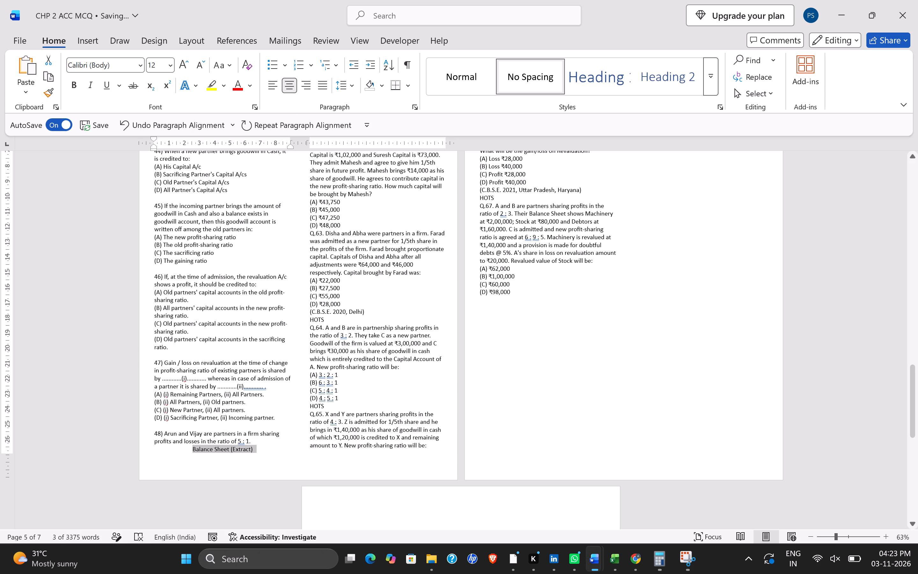
click(238, 275)
Apply the No Spacing style and a plain gridded table style to question 48's Liabilities and Assets table.
scroll(238, 275, up, 2)
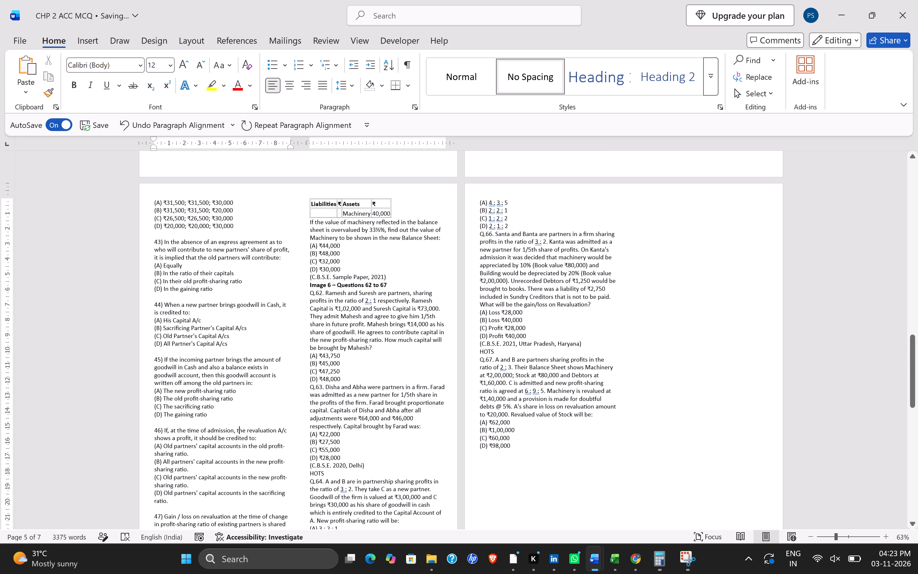
click(303, 195)
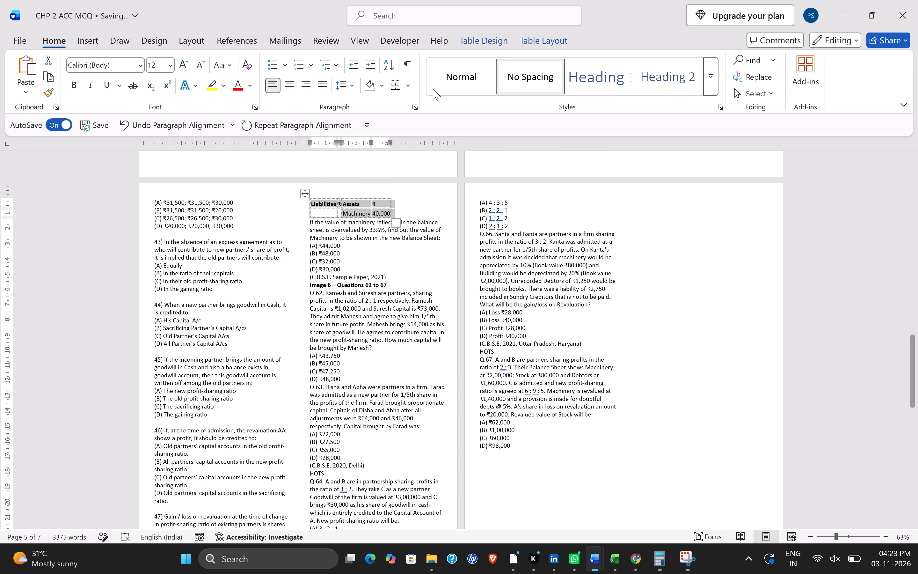
click(516, 74)
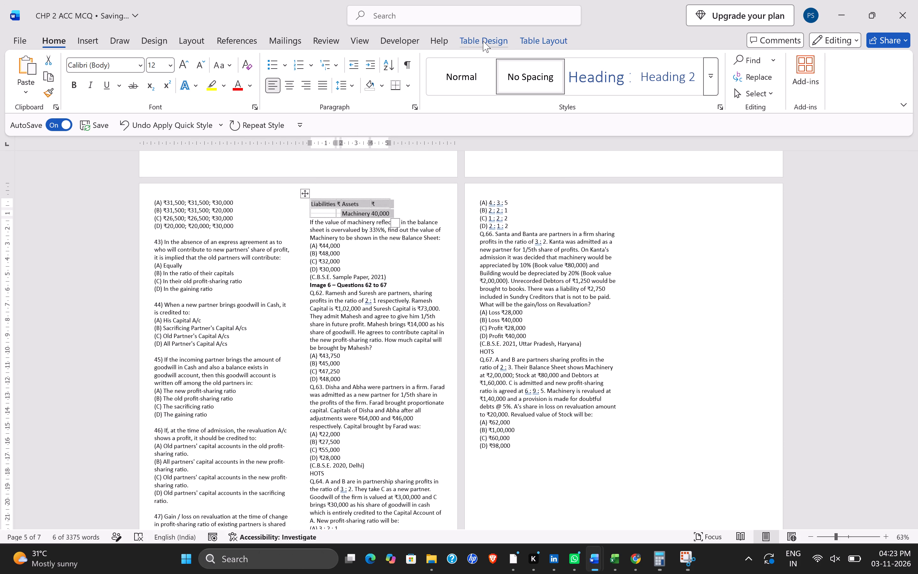
click(483, 41)
click(178, 74)
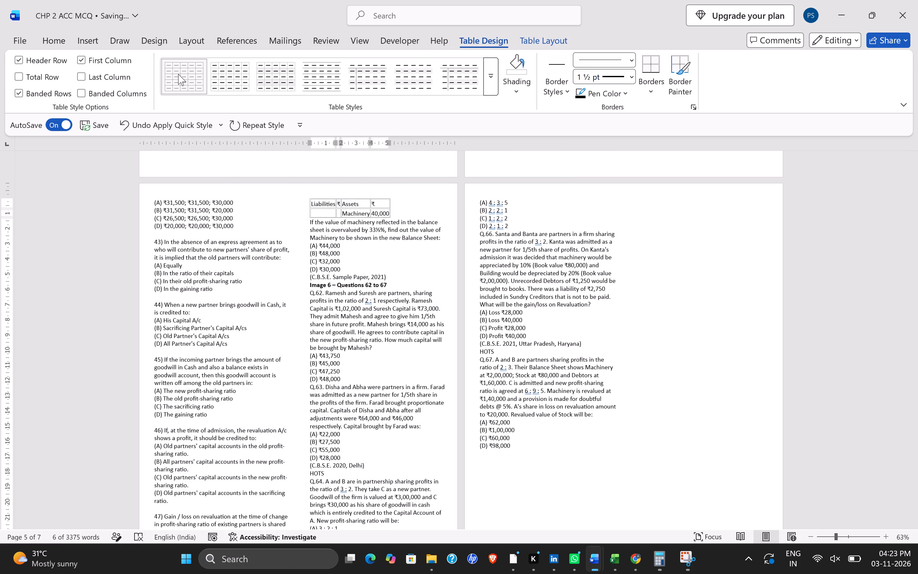
click(385, 293)
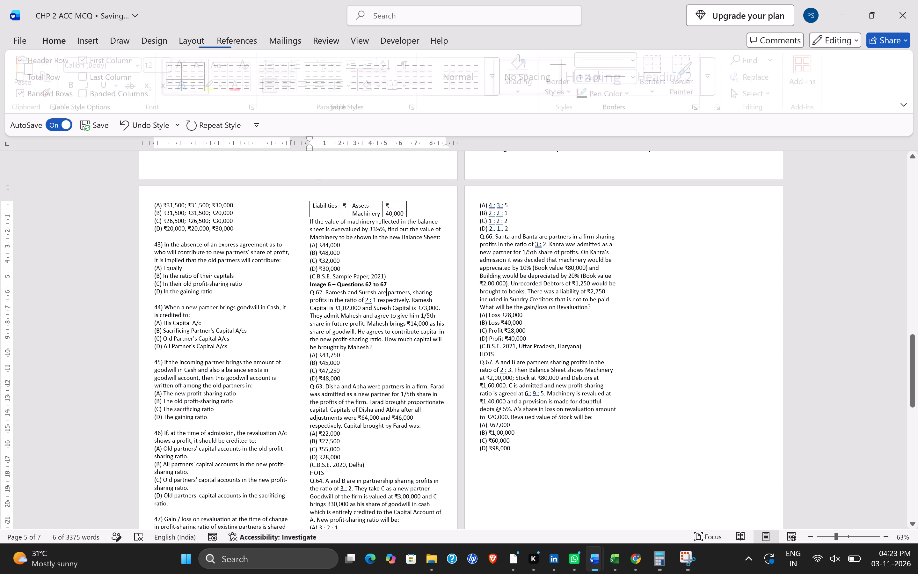
Replace the C.B.S.E. note and the Image 6 – Questions 62 to 67 heading before Q.62 with a blank line.
scroll(385, 293, down, 3)
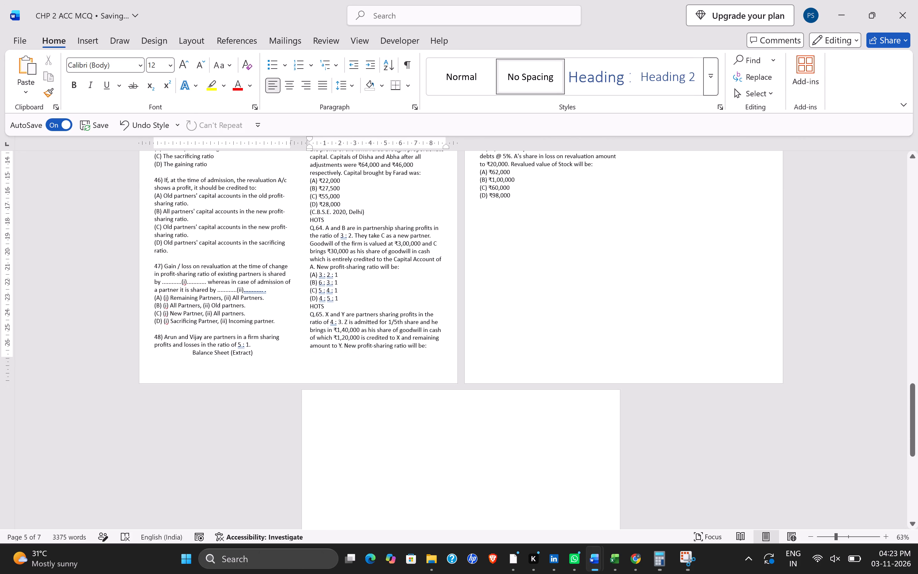
scroll(331, 313, up, 3)
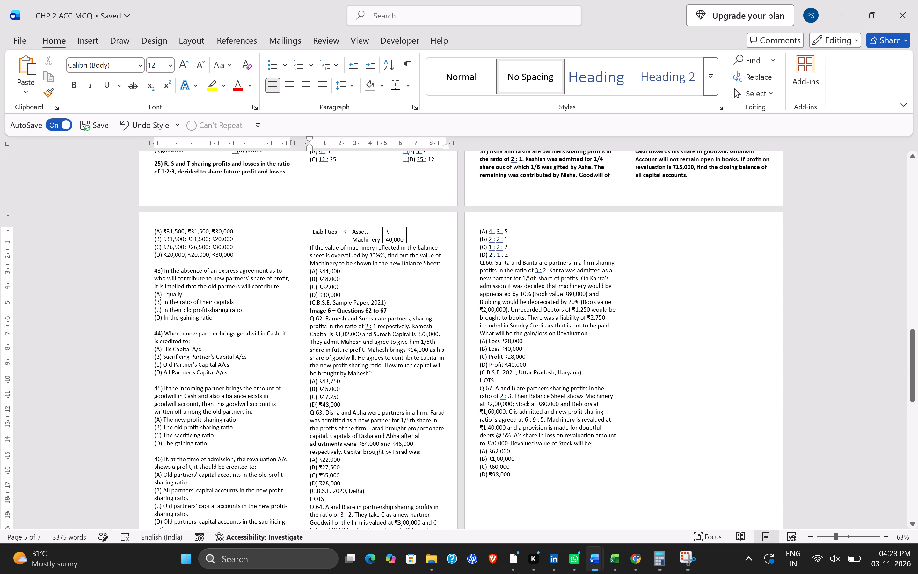
drag(305, 302, 397, 310)
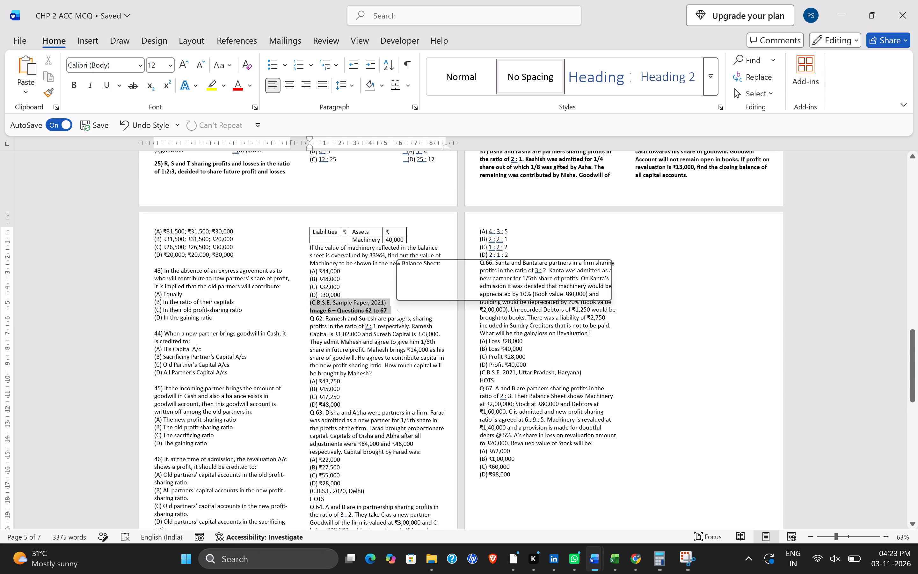
key(Delete)
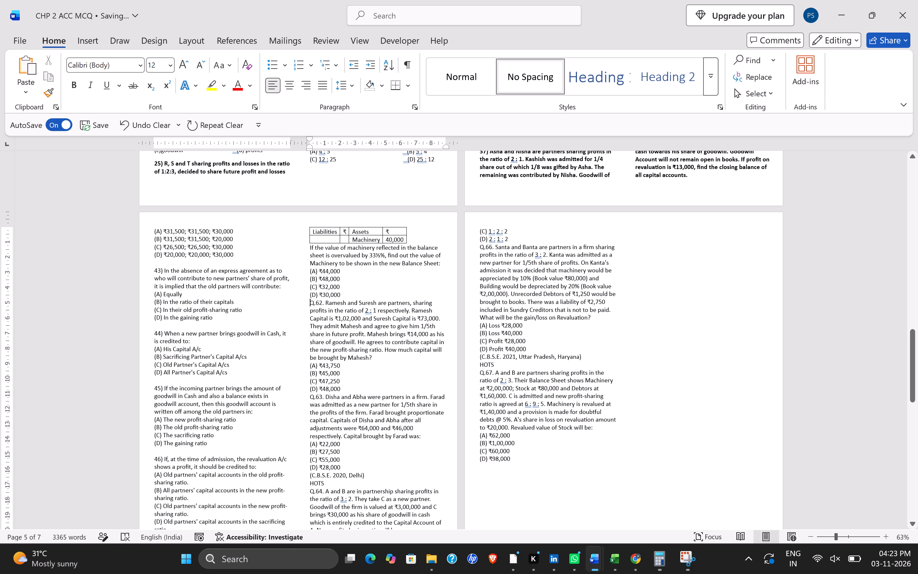
key(Return)
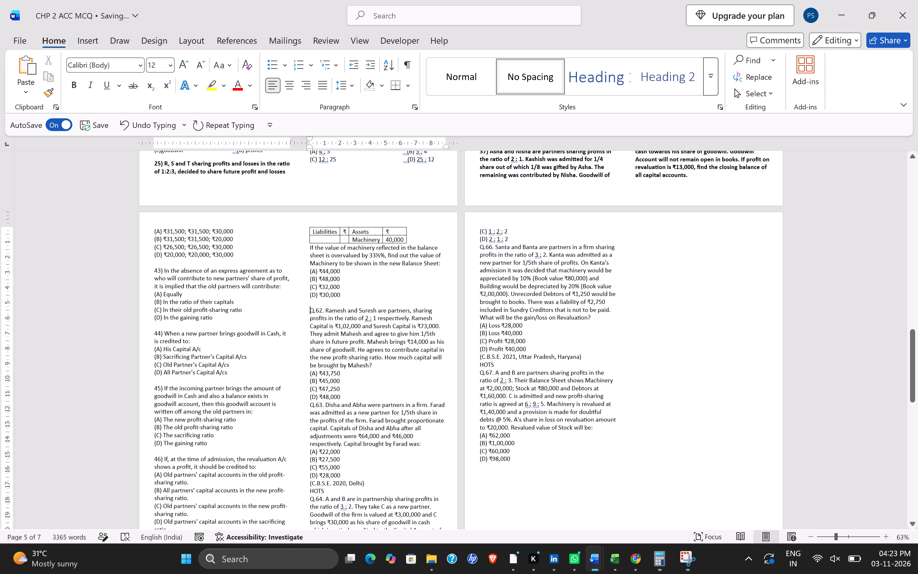
Delete Q.66 and Q.67 with their options, the C.B.S.E. note and the HOTS label from the end of the document.
drag(478, 245, 530, 460)
key(Delete)
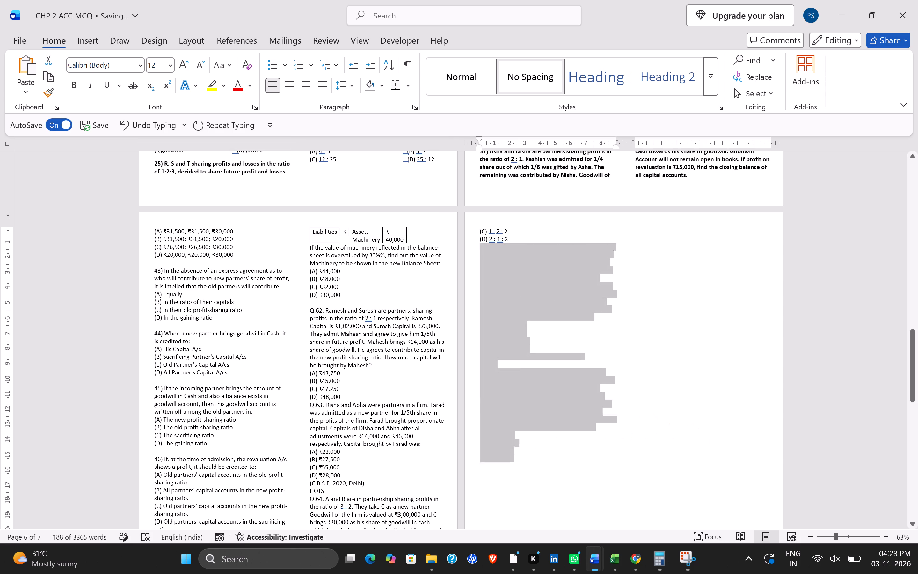
scroll(497, 298, down, 2)
scroll(497, 298, up, 1)
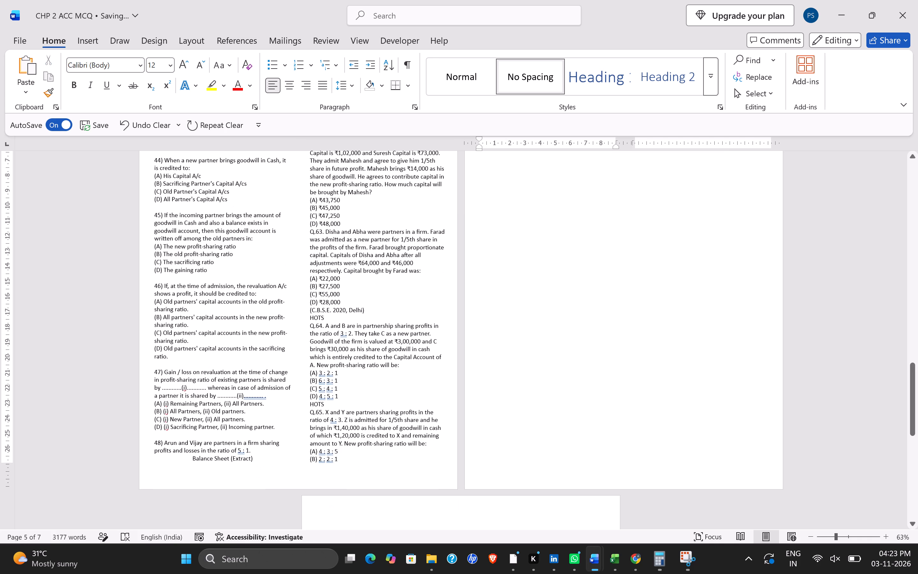
scroll(497, 298, up, 1)
scroll(389, 291, up, 1)
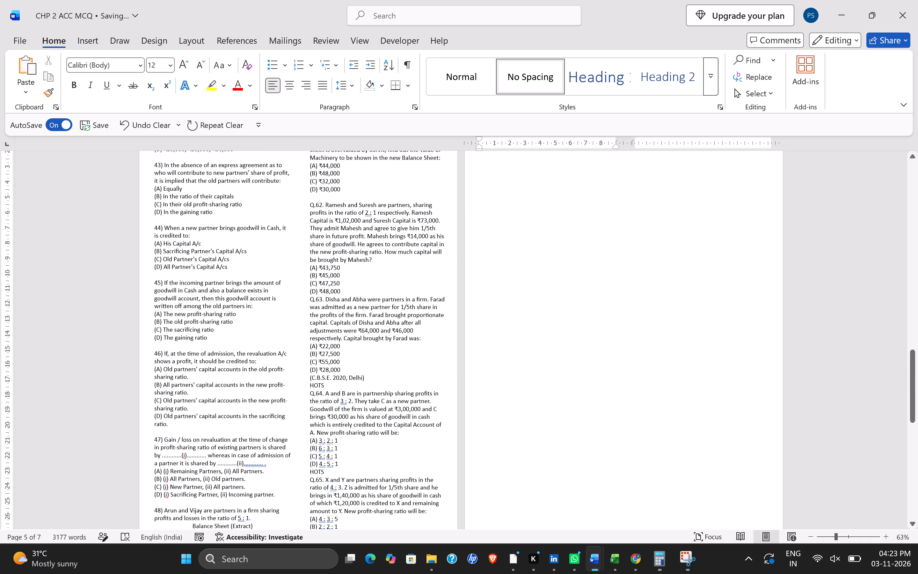
scroll(323, 203, up, 1)
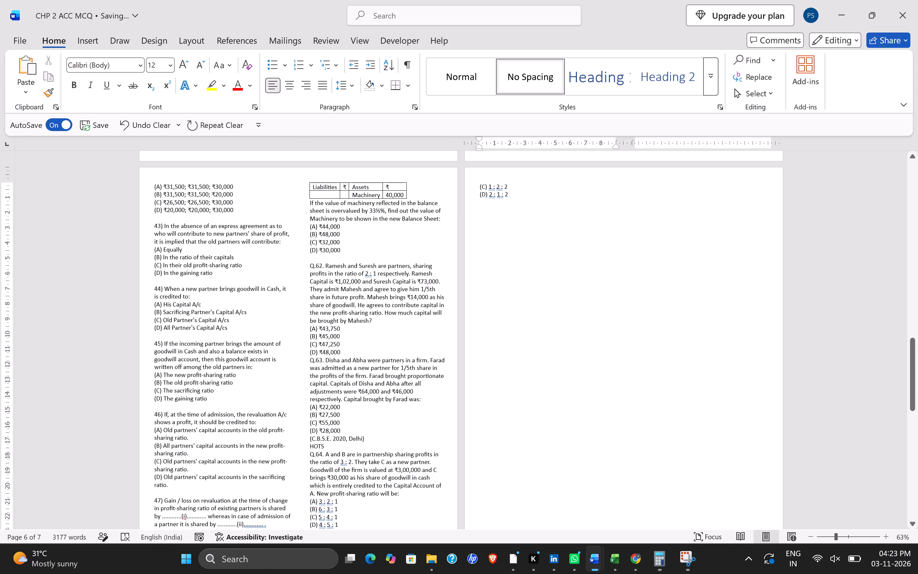
Renumber Q.62, about the capital Mahesh brings into Ramesh and Suresh's firm, as 49).
click(323, 268)
key(BackSpace)
key(BackSpace)
key(BackSpace)
key(BackSpace)
key(BackSpace)
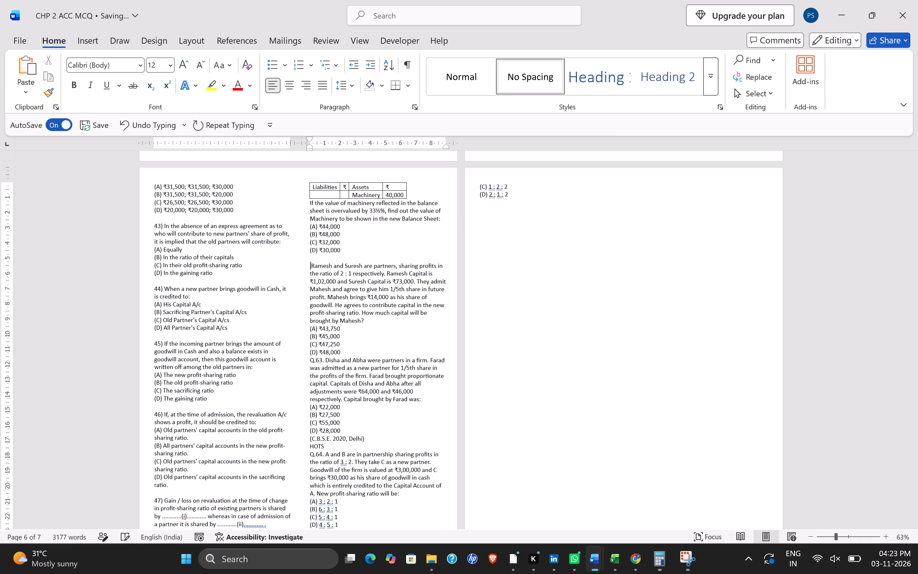
text(49)
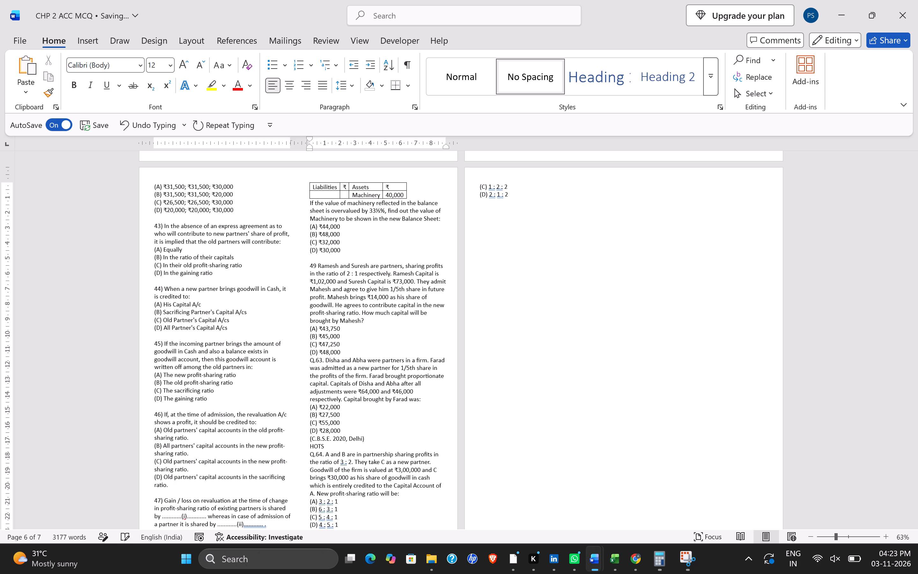
key(shift+parenright)
key(space)
key(BackSpace)
Renumber Q.63, about the capital Farad brings into Disha and Abha's firm, as 50).
scroll(233, 288, down, 2)
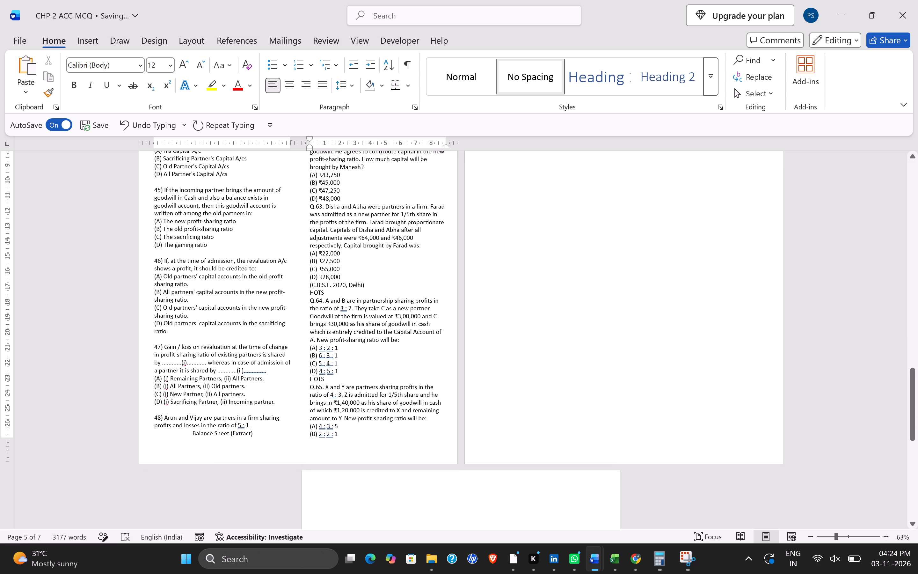
scroll(261, 292, up, 1)
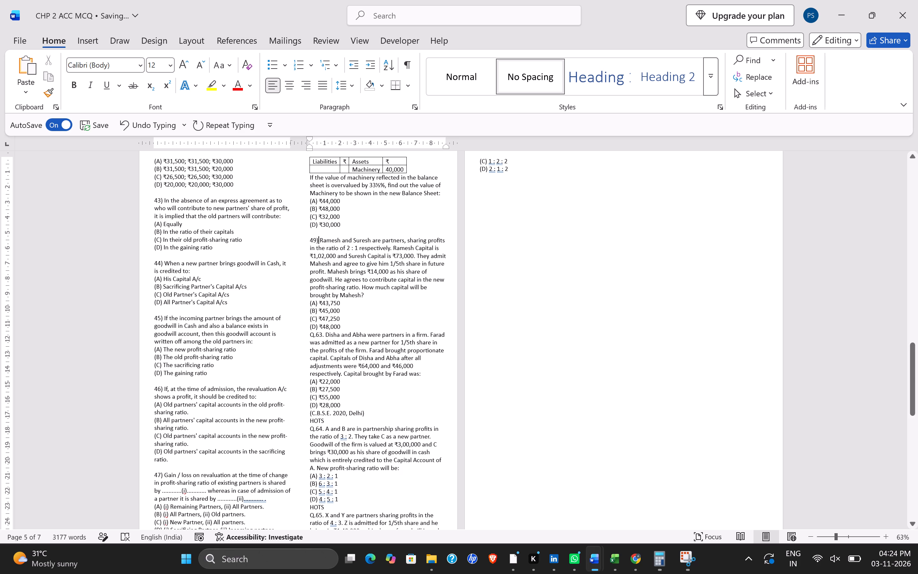
drag(321, 333, 308, 333)
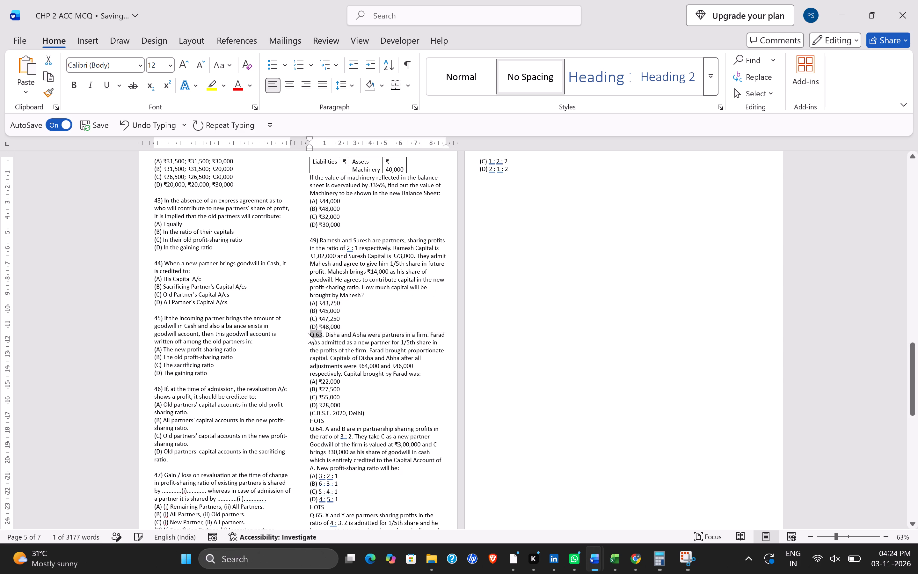
key(BackSpace)
key(Right)
key(BackSpace)
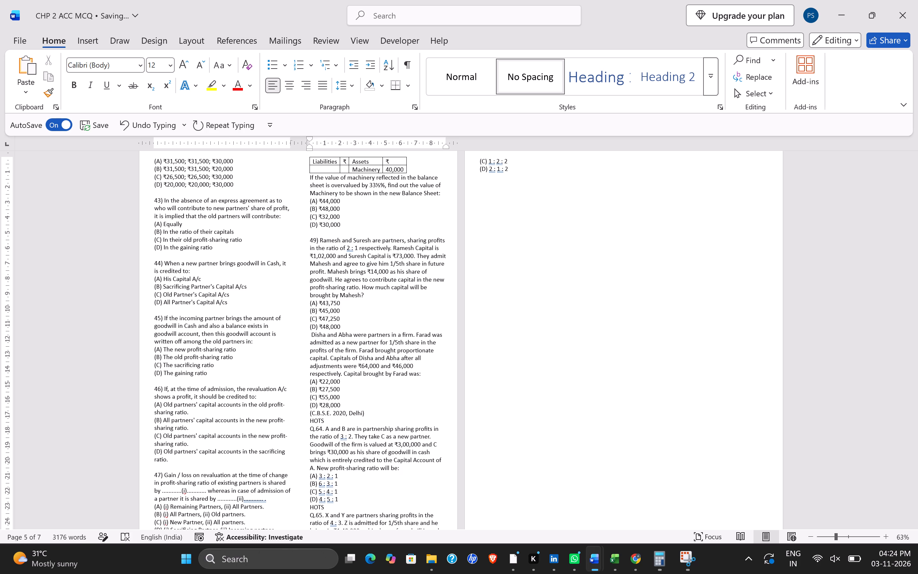
text(50)
key(shift+parenright)
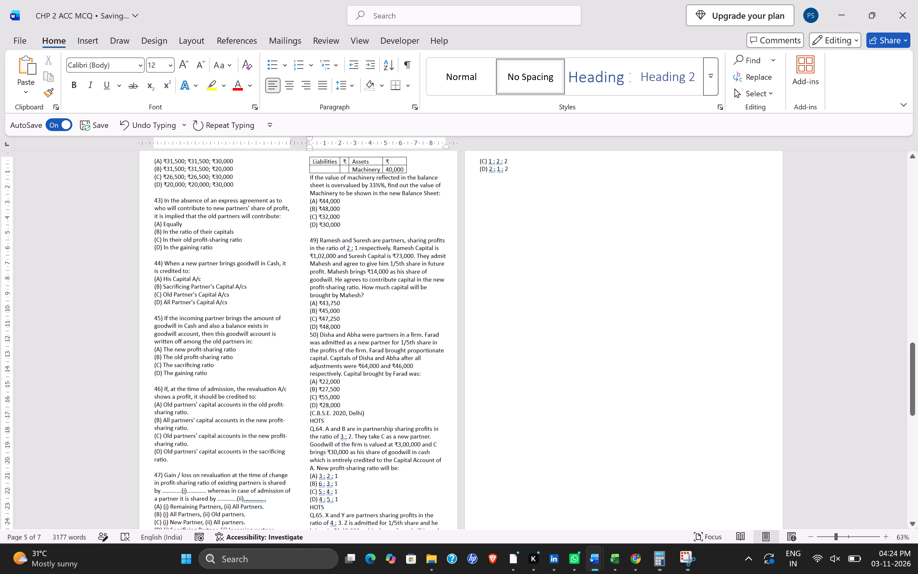
Replace the C.B.S.E. note and HOTS label before Q.64 with a blank line, and add a blank line above question 50.
drag(308, 415, 330, 423)
key(BackSpace)
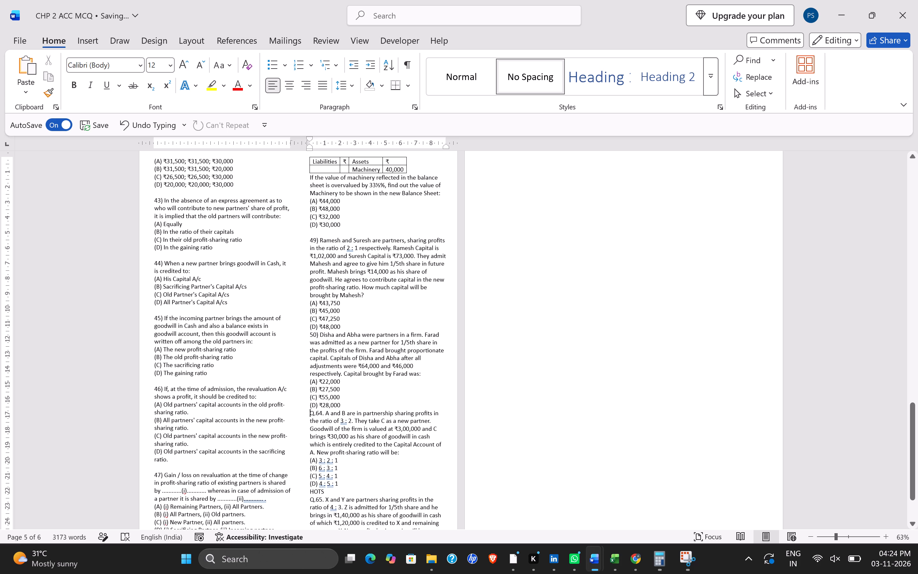
key(Return)
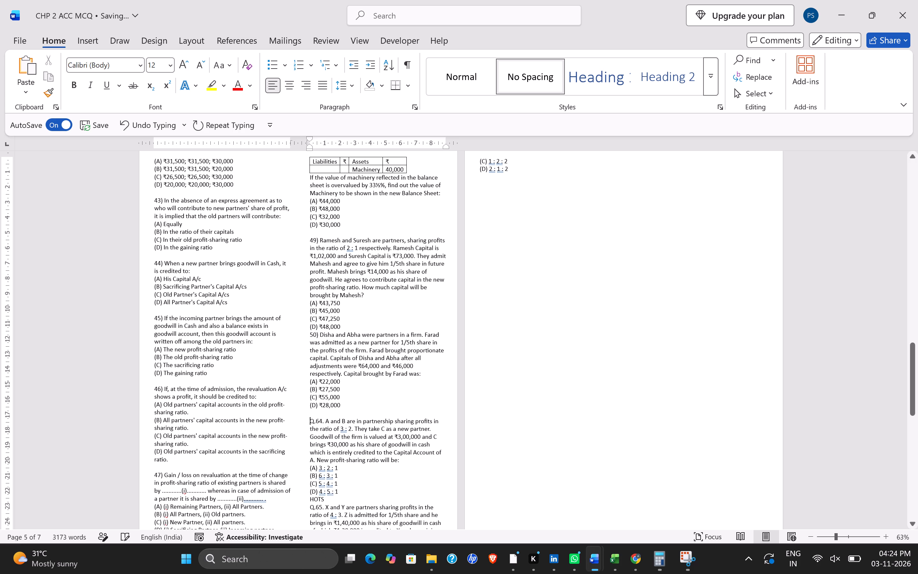
click(306, 337)
key(Return)
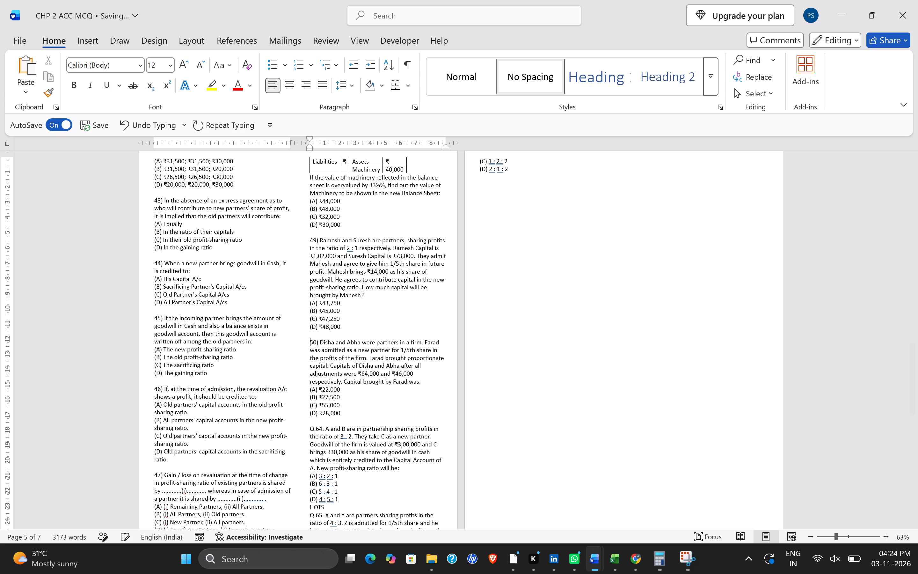
Renumber Q.64, about A and B's new profit-sharing ratio after admitting C, as 51).
drag(324, 426, 300, 428)
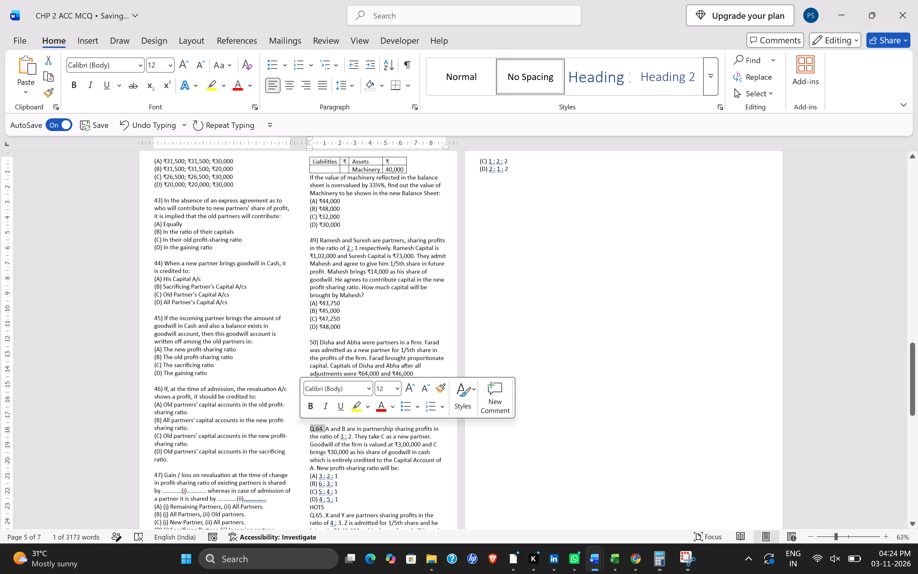
key(BackSpace)
key(5)
text(1))
key(space)
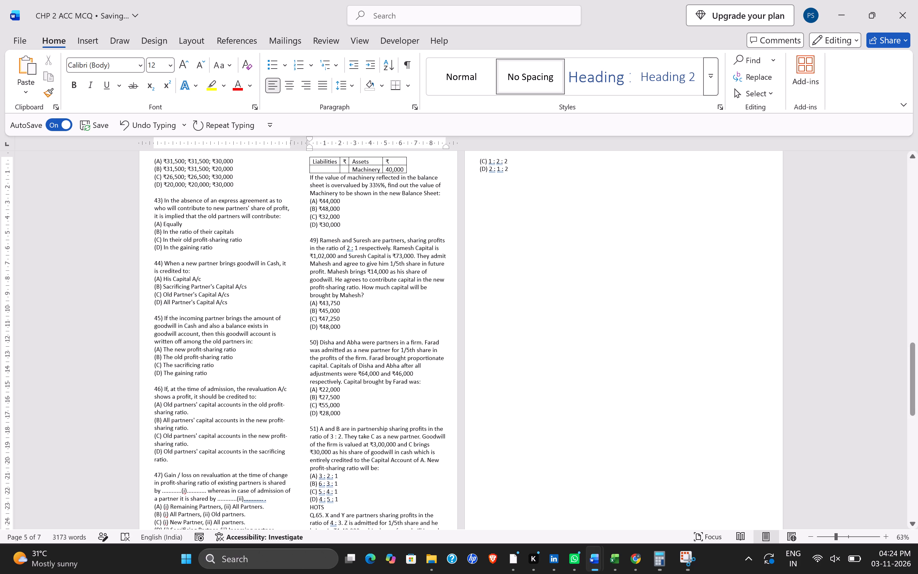
Delete Q.65 about X and Y, all its options and the HOTS label above it from the end of the document.
scroll(352, 508, down, 1)
drag(306, 407, 340, 460)
key(Delete)
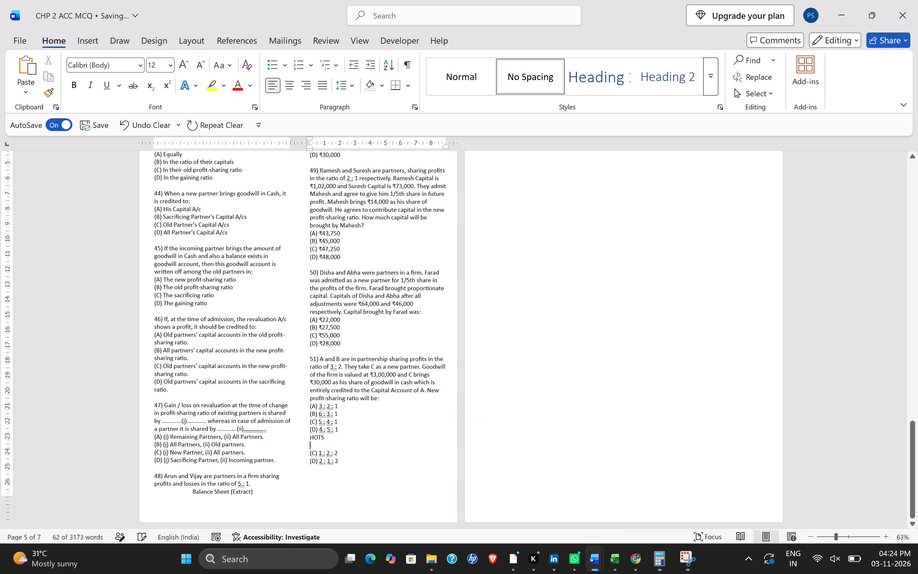
drag(306, 441, 340, 463)
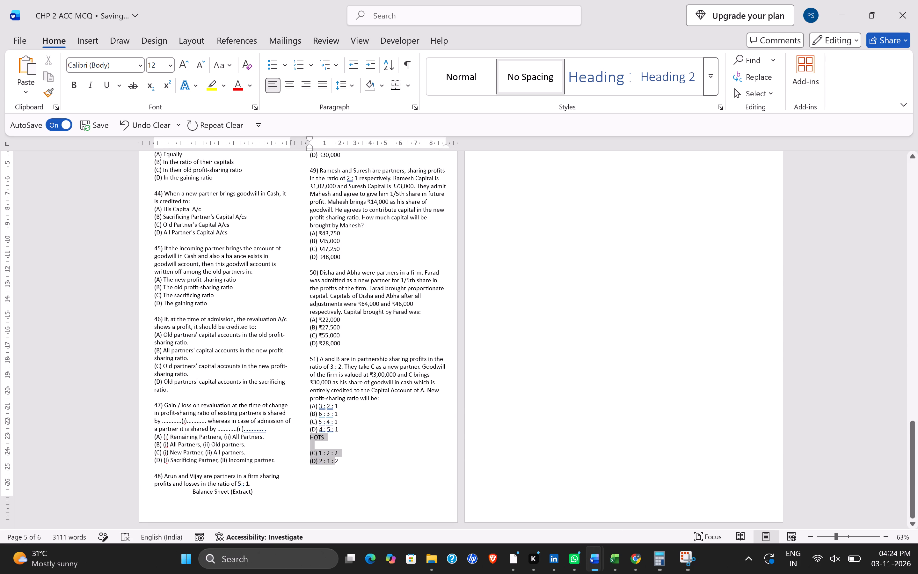
drag(340, 463, 345, 464)
key(Delete)
scroll(459, 247, up, 1)
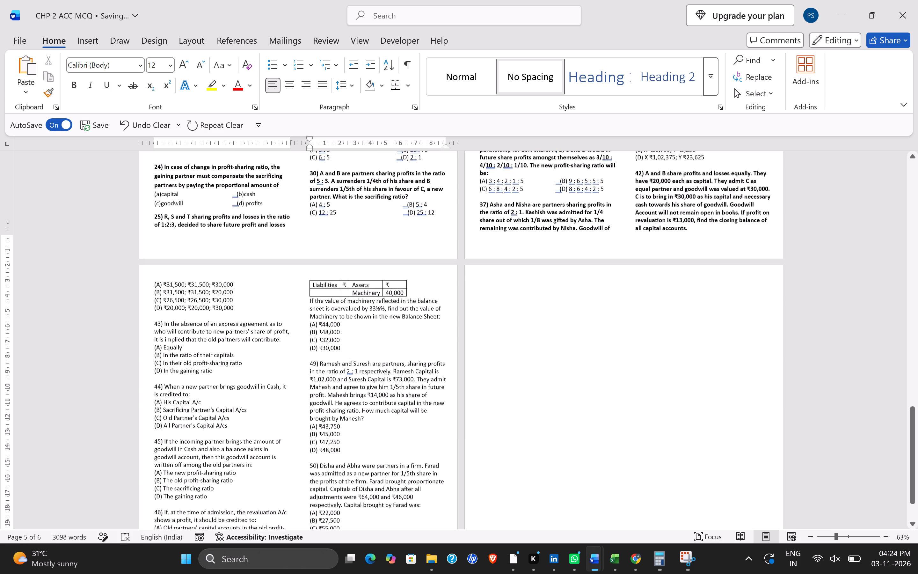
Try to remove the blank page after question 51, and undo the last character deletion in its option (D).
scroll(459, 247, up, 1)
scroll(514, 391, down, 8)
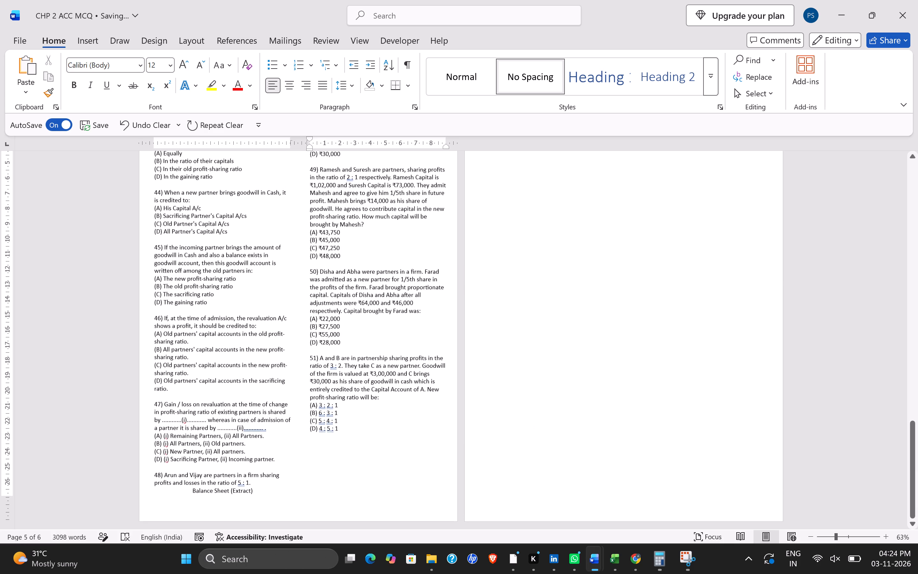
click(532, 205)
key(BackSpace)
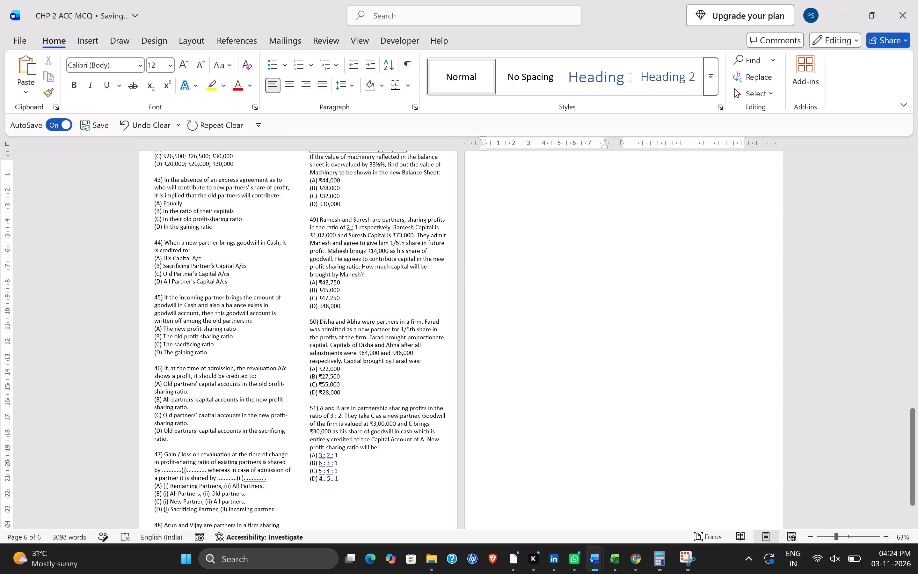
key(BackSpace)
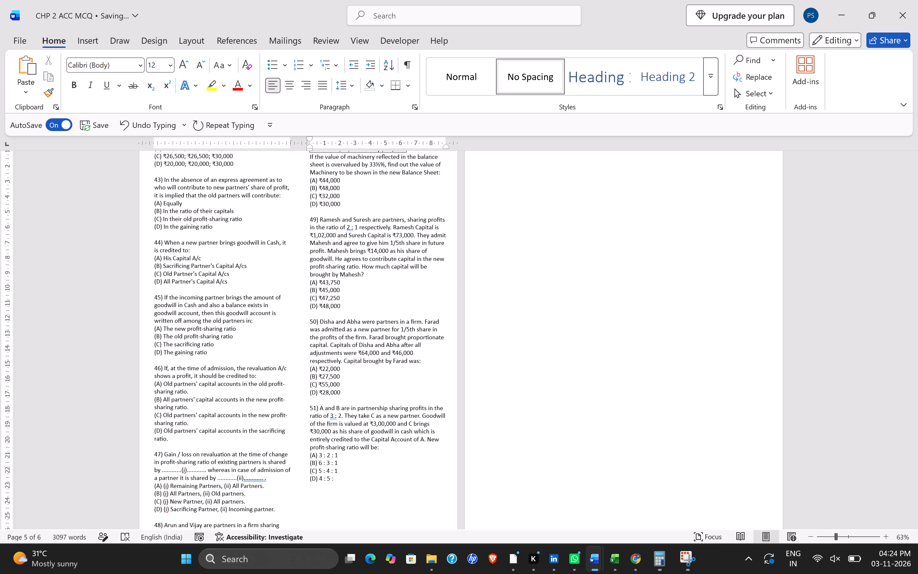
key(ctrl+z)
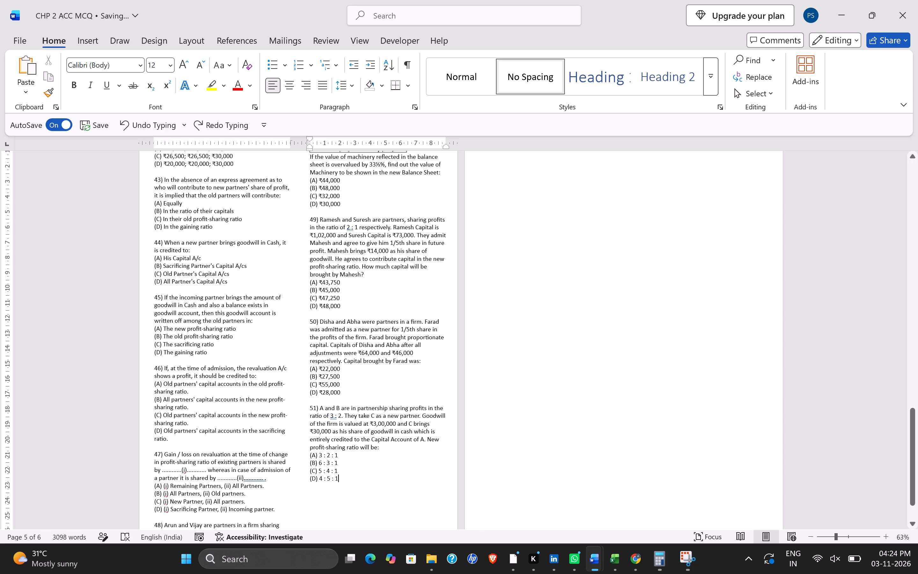
Make the question text of questions 43, 44 and 45 bold, leaving their options in regular weight.
scroll(353, 283, up, 2)
scroll(353, 283, down, 2)
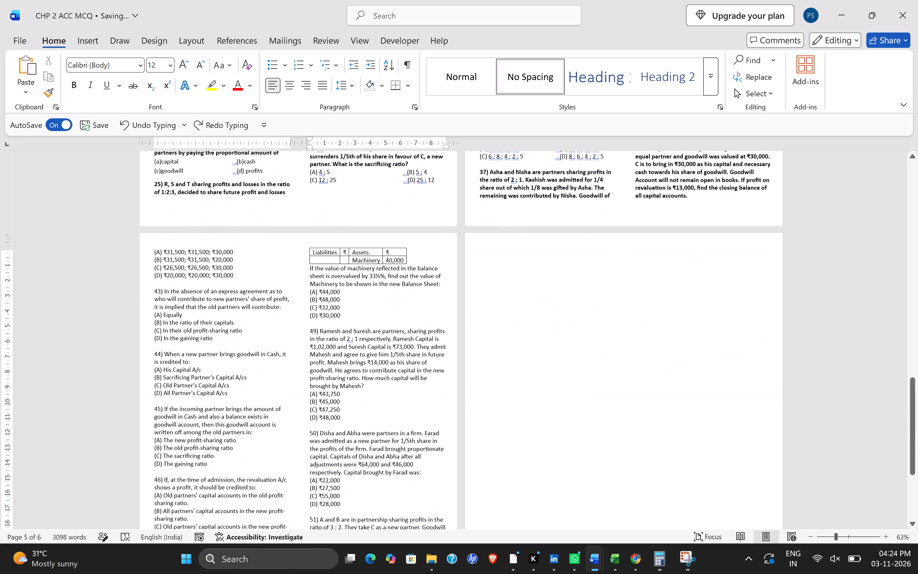
scroll(353, 283, down, 1)
drag(152, 270, 290, 286)
key(ctrl+b)
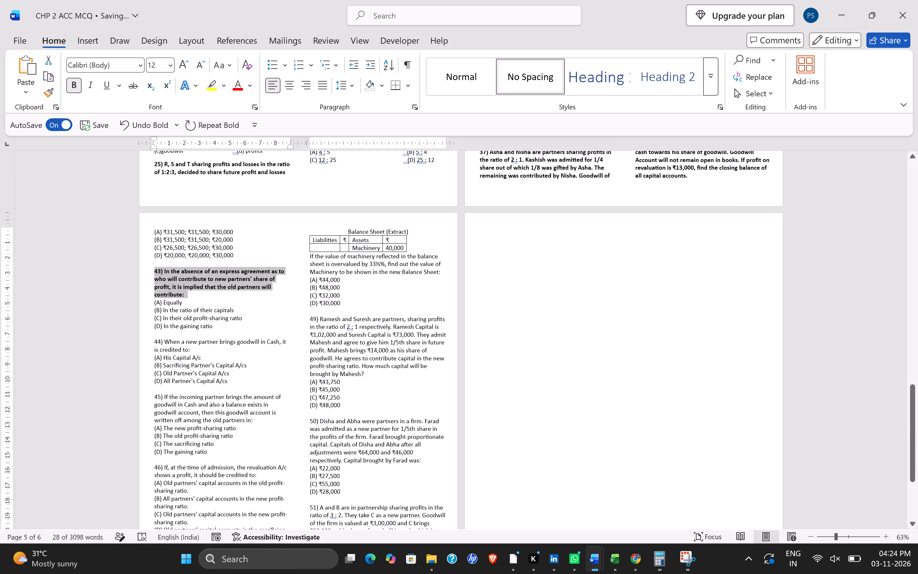
drag(147, 336, 195, 348)
key(ctrl+b)
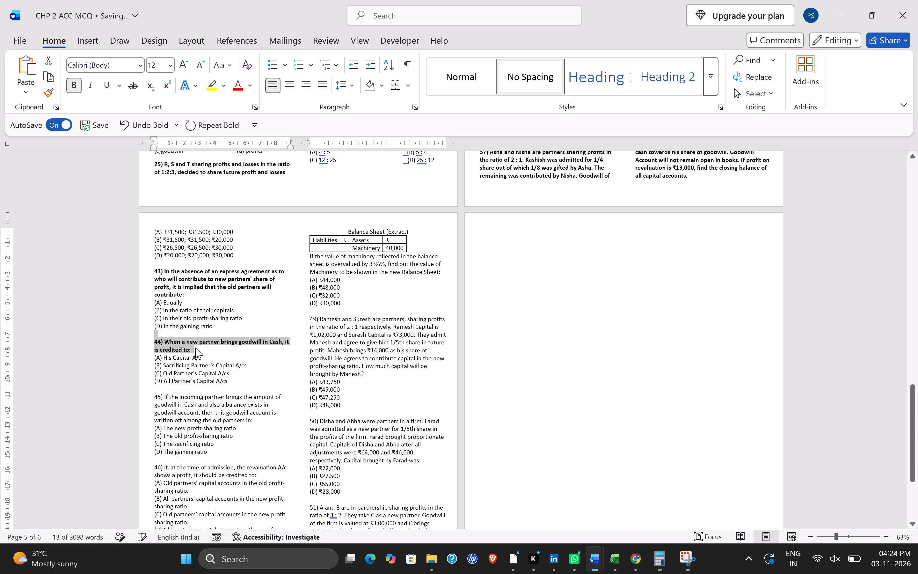
drag(152, 397, 278, 417)
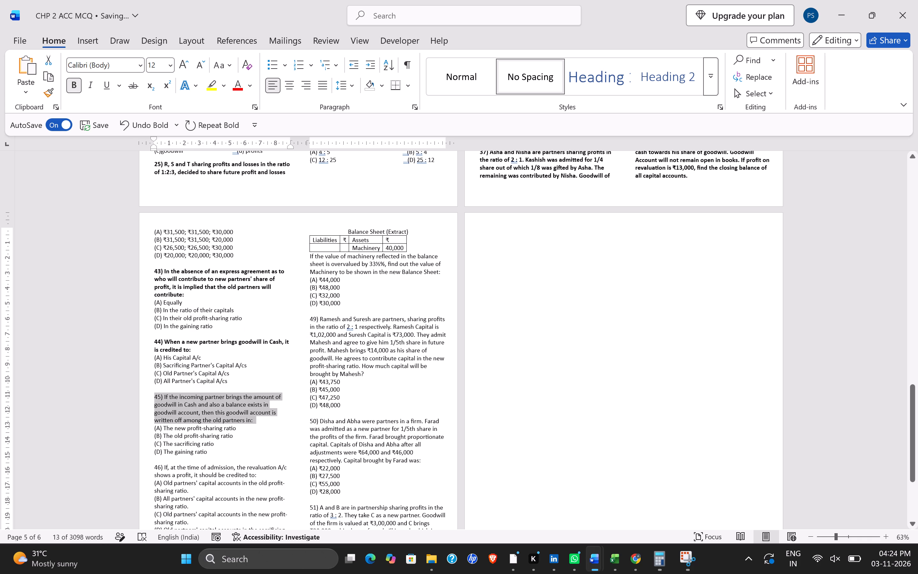
drag(278, 417, 275, 422)
key(ctrl+b)
Make the question text of questions 46 and 47 bold, leaving their options in regular weight.
scroll(275, 422, down, 1)
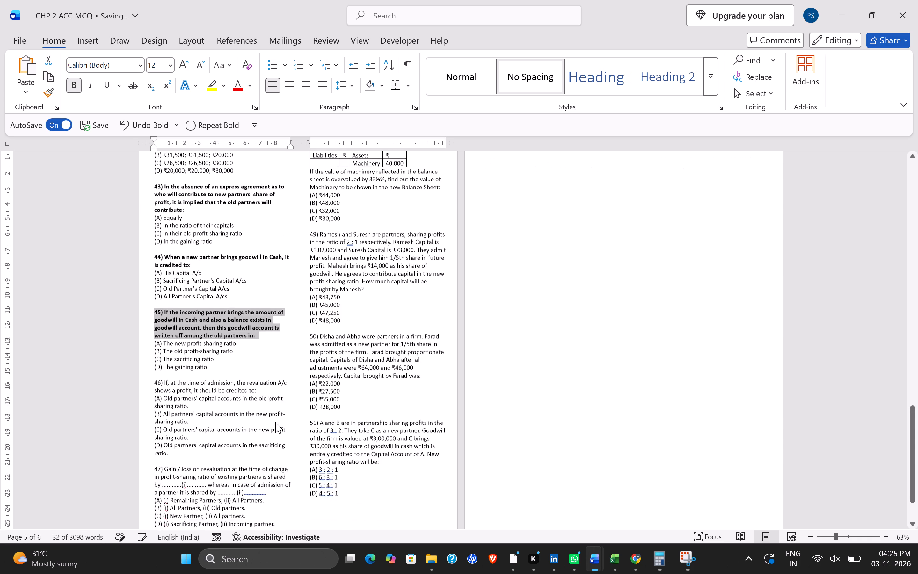
scroll(275, 422, down, 1)
drag(148, 380, 264, 392)
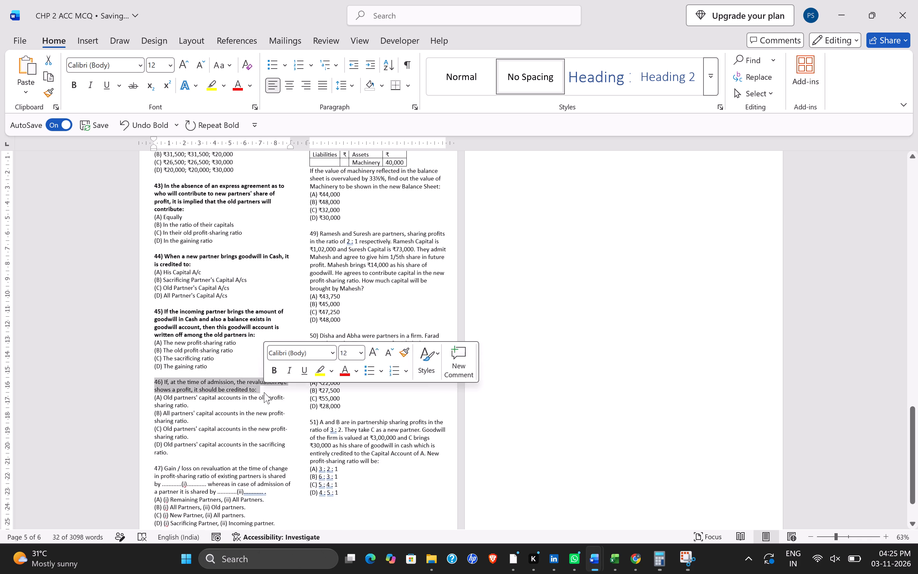
key(ctrl+b)
scroll(264, 392, down, 2)
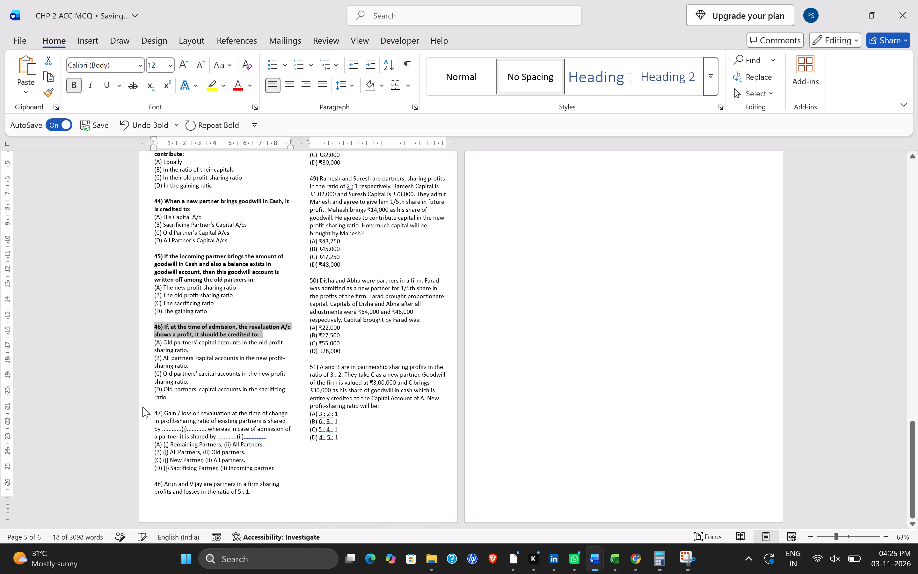
drag(146, 419, 265, 441)
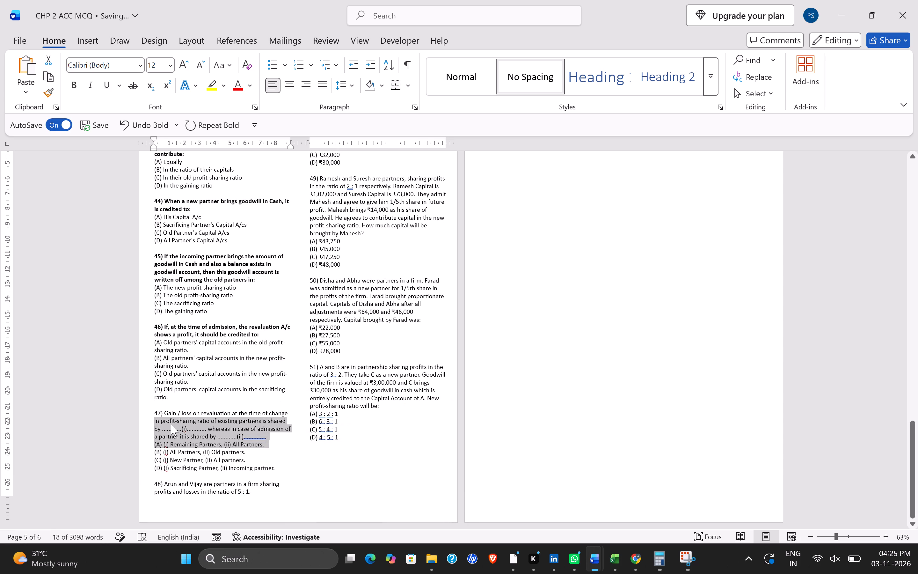
click(171, 424)
drag(155, 414, 275, 438)
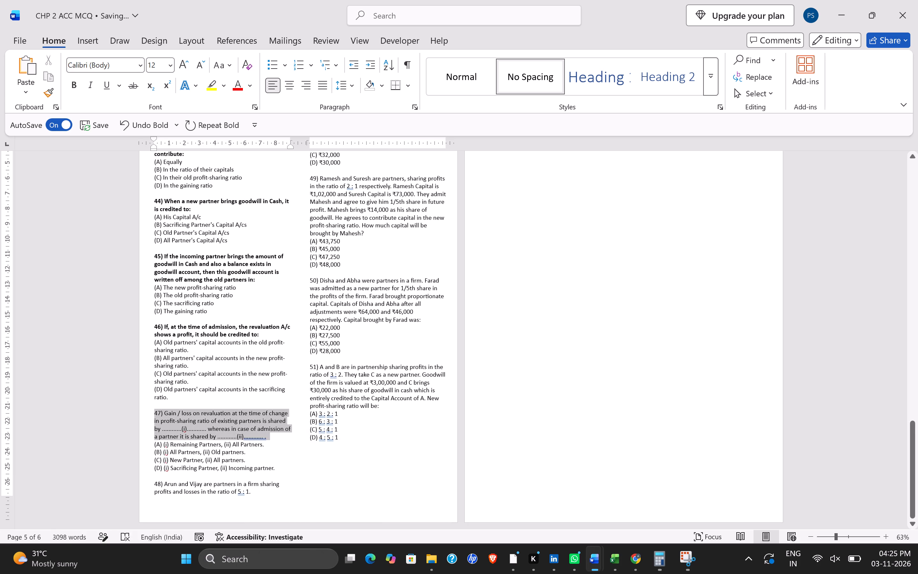
drag(275, 438, 280, 438)
key(ctrl+b)
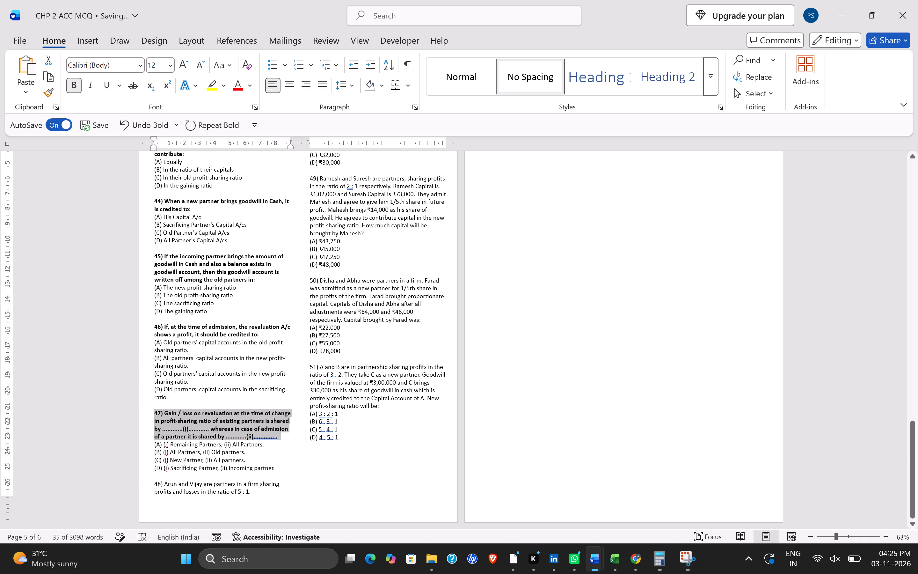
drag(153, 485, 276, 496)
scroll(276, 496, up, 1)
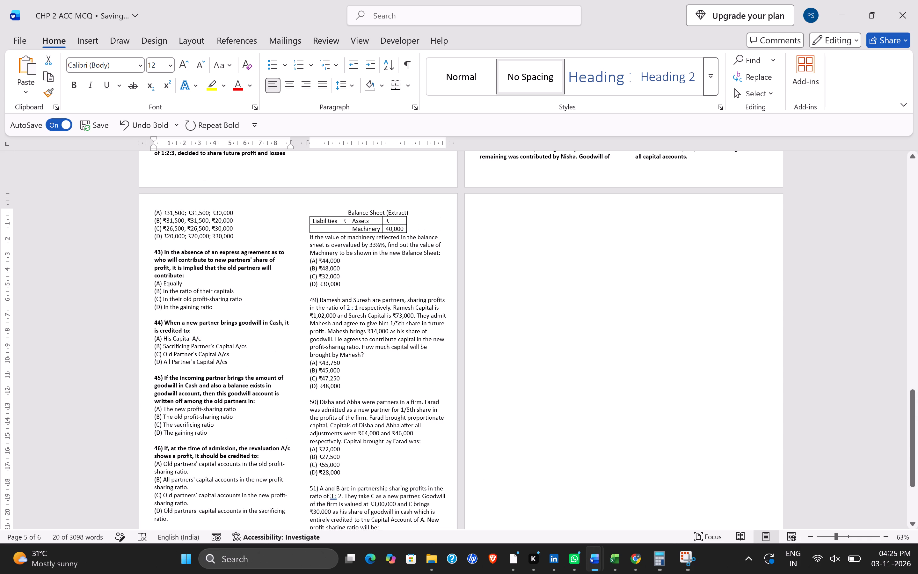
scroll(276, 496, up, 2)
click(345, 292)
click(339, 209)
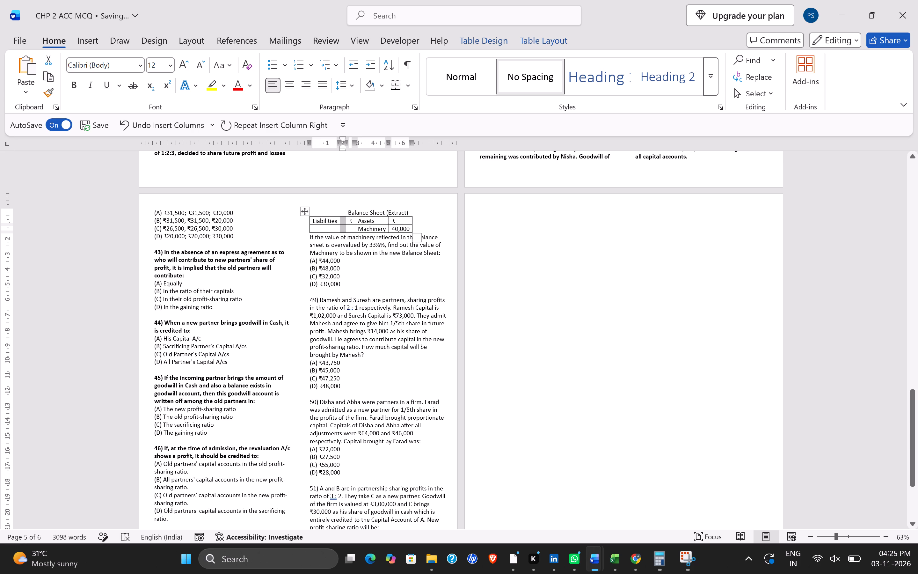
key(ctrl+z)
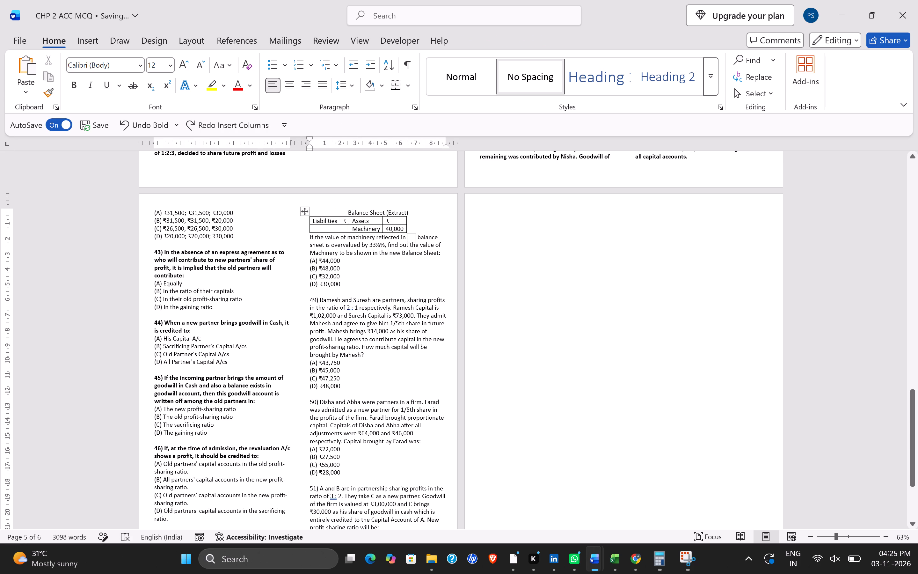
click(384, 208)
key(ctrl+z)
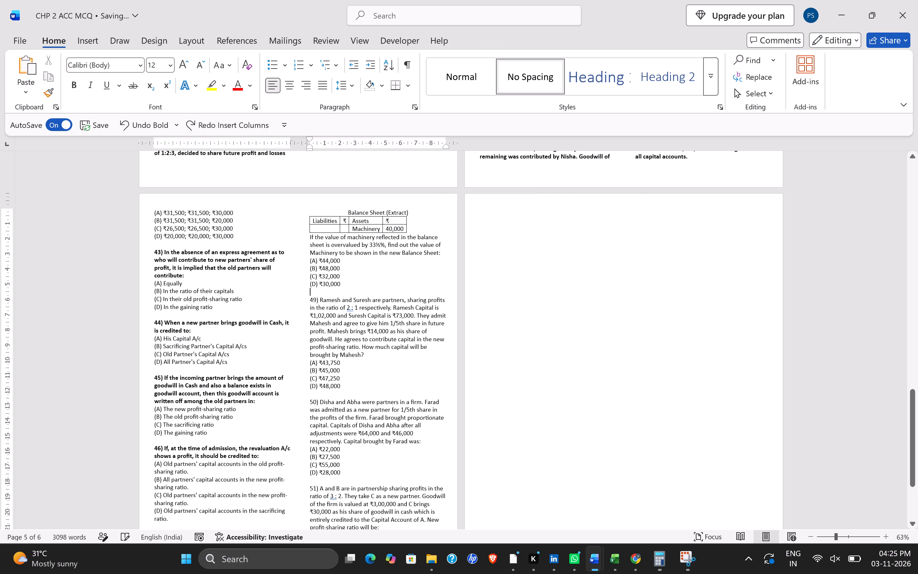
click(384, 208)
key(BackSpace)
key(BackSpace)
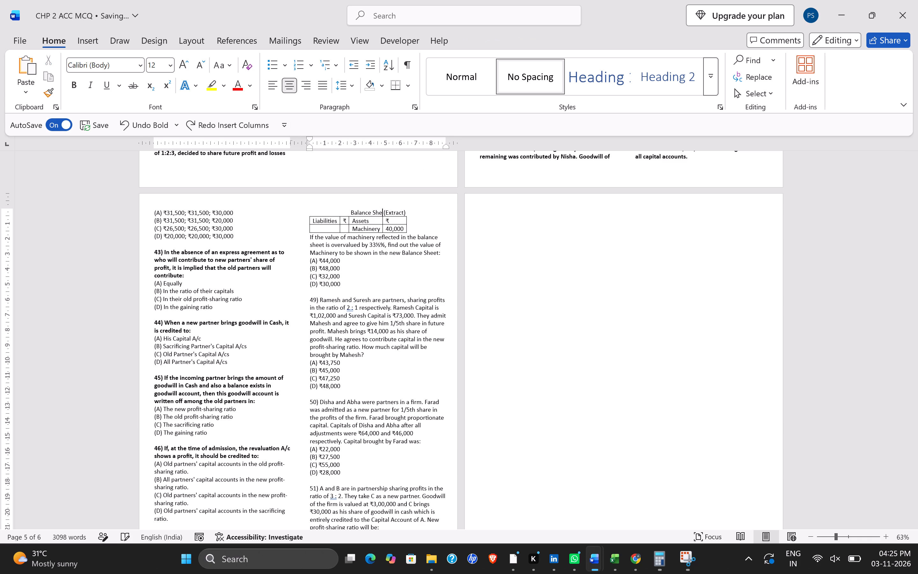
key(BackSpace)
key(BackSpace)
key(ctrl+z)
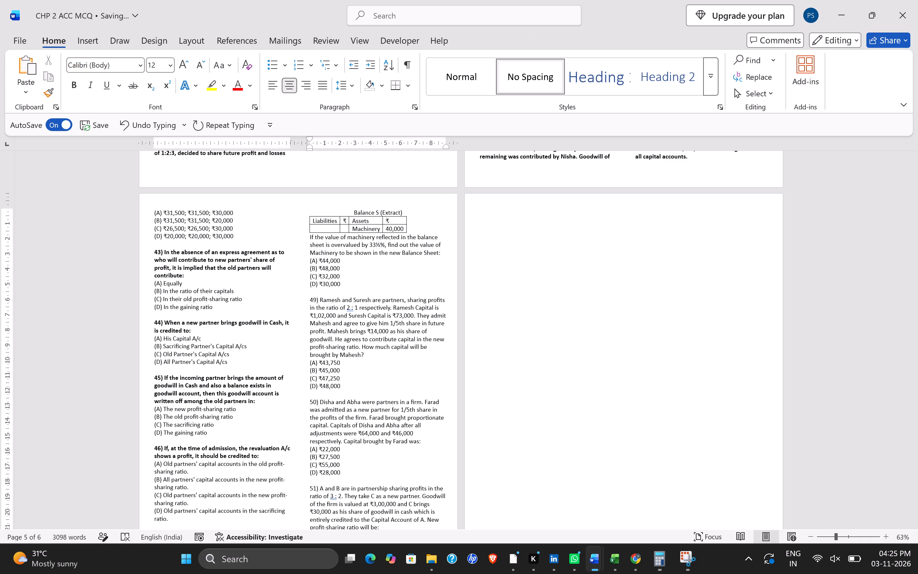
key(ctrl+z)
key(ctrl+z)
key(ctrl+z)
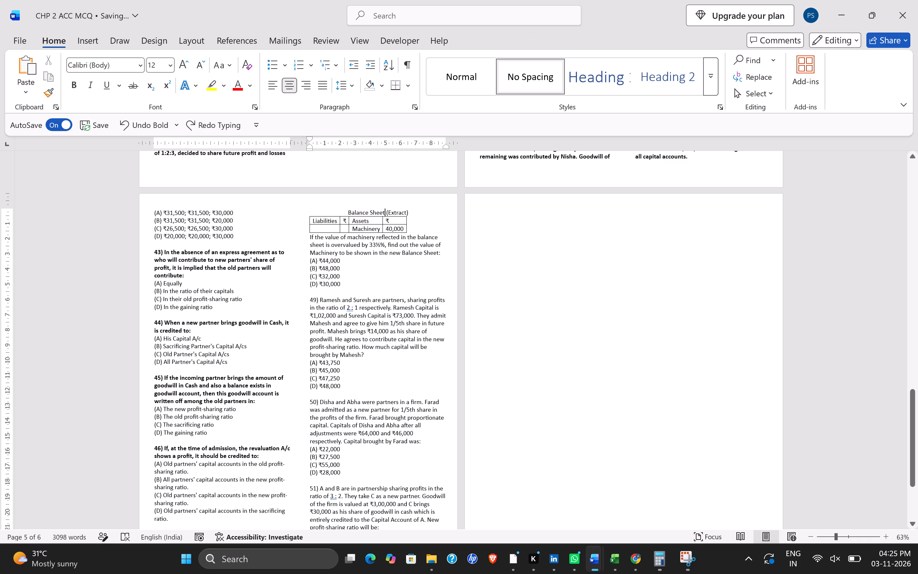
Left-align the Balance Sheet (Extract) heading above question 48's table and indent it with 13 spaces.
click(347, 211)
key(BackSpace)
key(BackSpace)
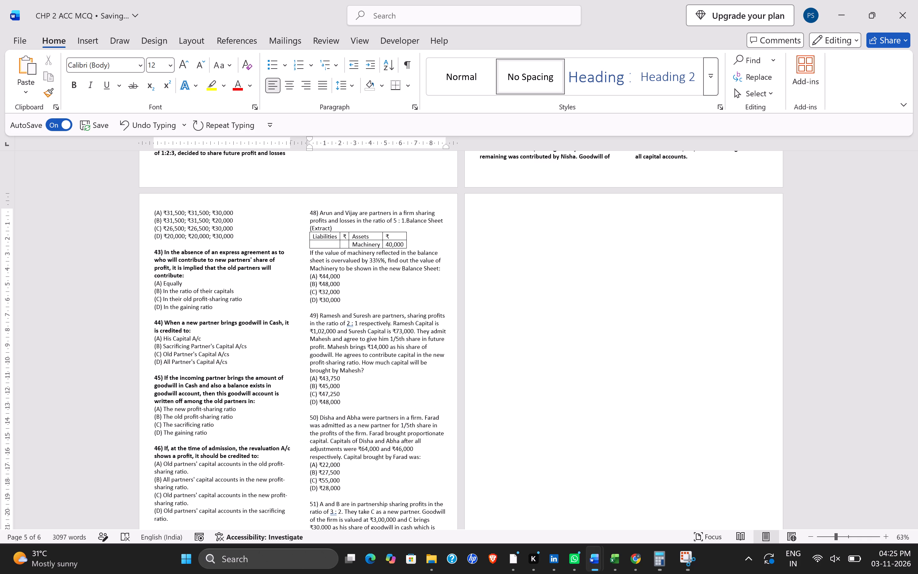
key(ctrl+z)
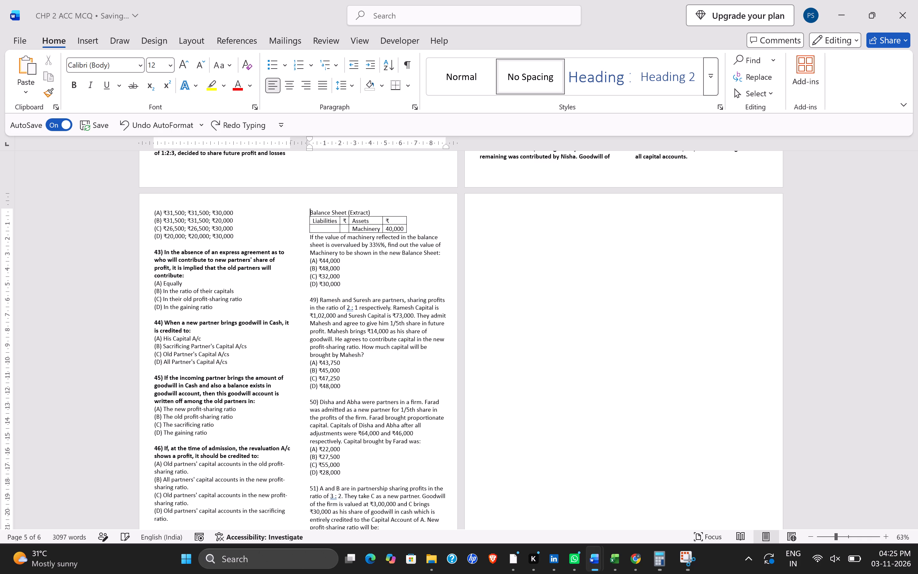
key(space)
key(space)
key(space)
key(space)
key(space)
key(space)
key(space)
key(space)
key(space)
key(space)
key(space)
key(space)
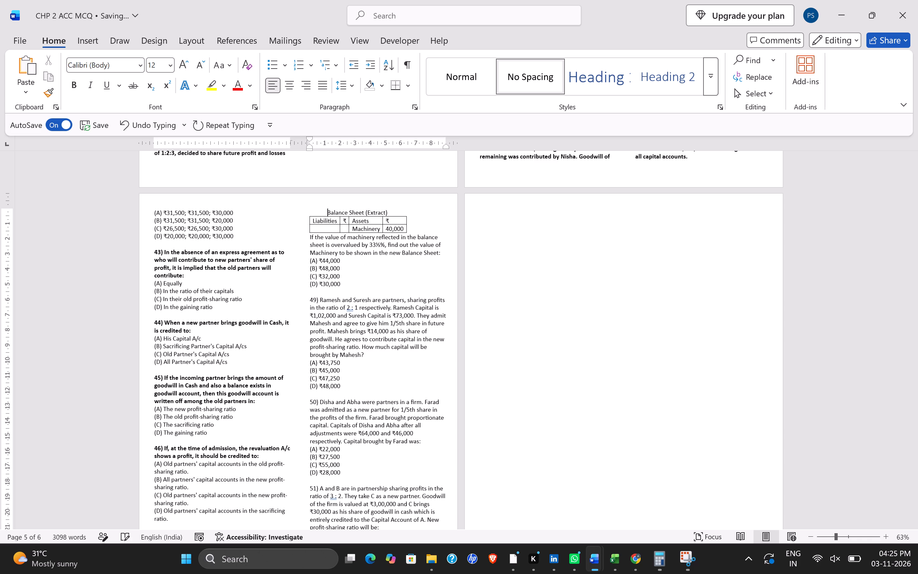
key(space)
Make the header row of question 48's balance sheet table and the question's opening sentence bold.
drag(312, 218, 365, 221)
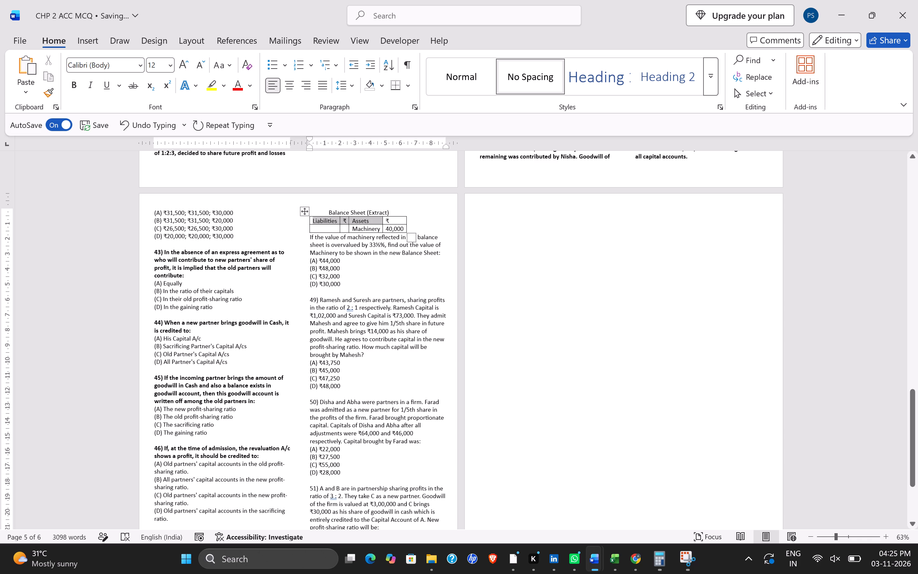
drag(365, 221, 400, 219)
key(ctrl+b)
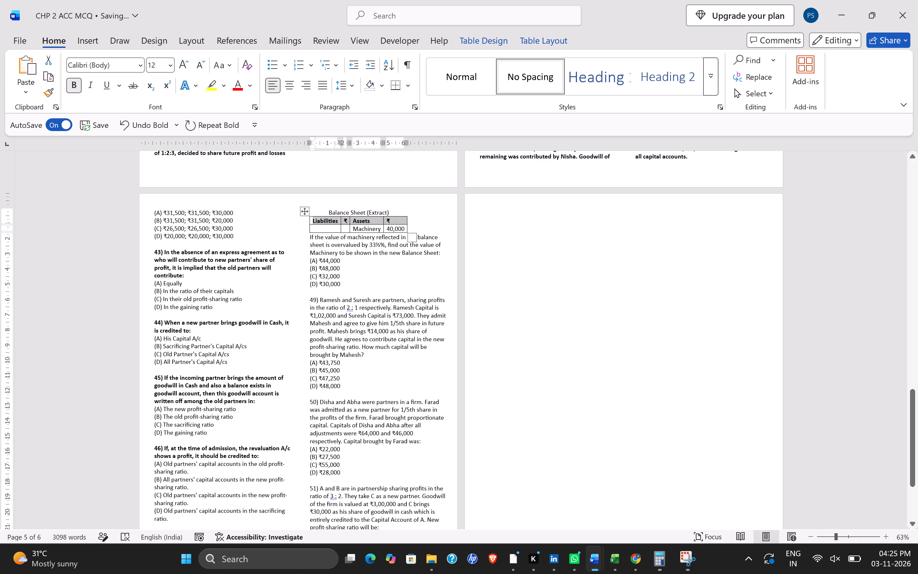
scroll(354, 222, down, 2)
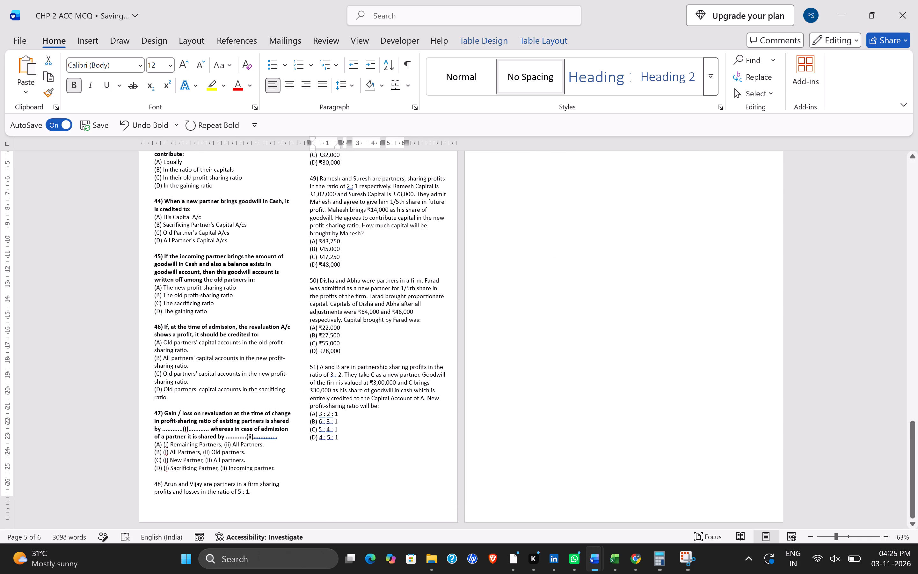
drag(154, 483, 259, 494)
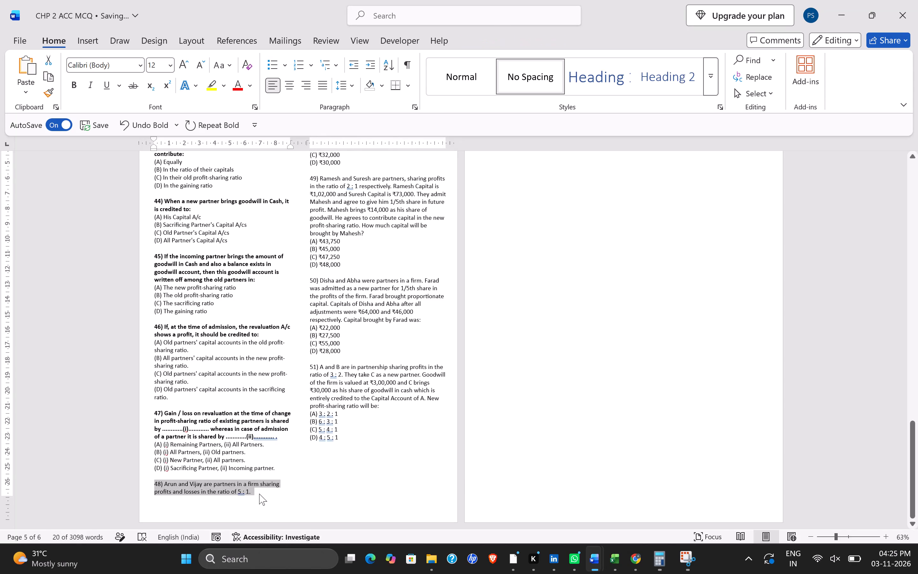
key(ctrl+b)
click(288, 340)
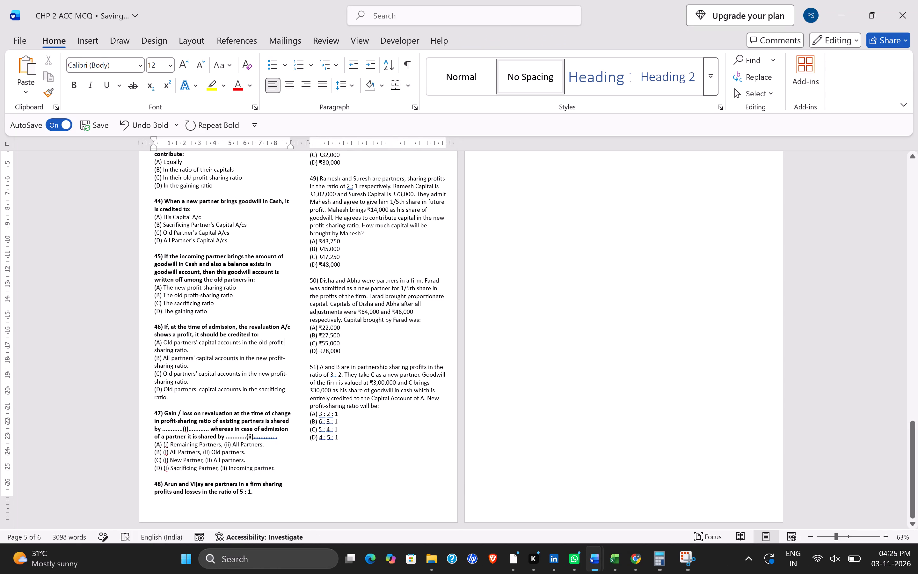
Make question 48's Balance Sheet (Extract) heading, the rest of its table and its closing question text bold, leaving the options regular.
scroll(288, 340, up, 3)
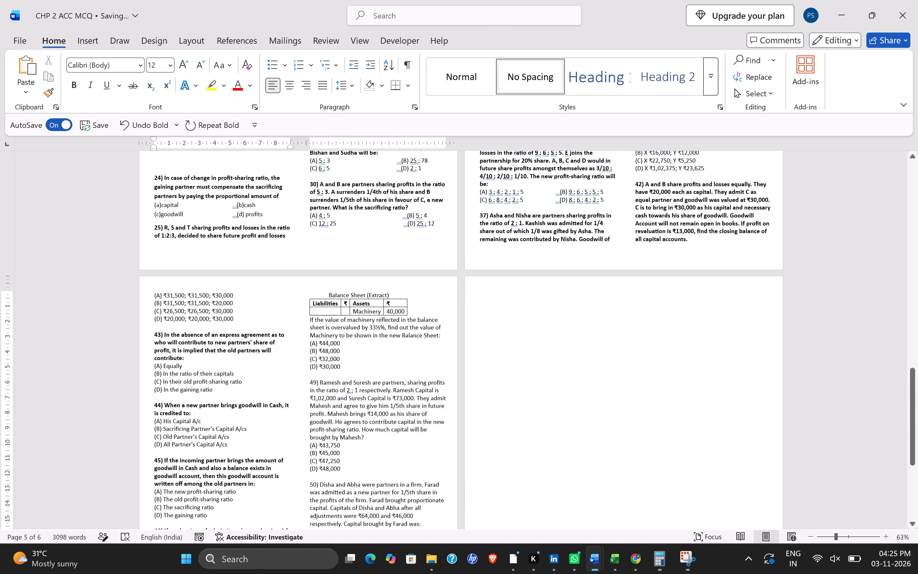
drag(309, 292, 447, 340)
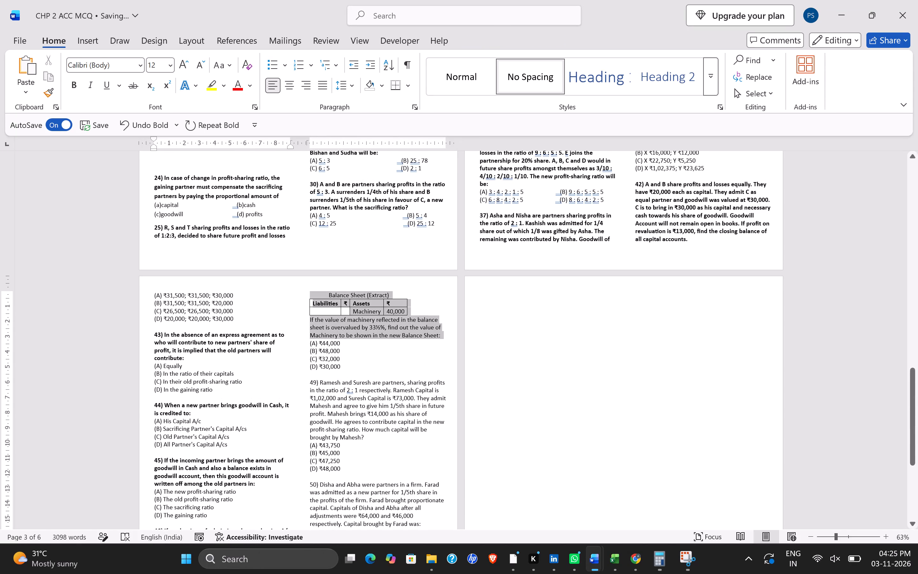
drag(447, 340, 450, 340)
click(357, 342)
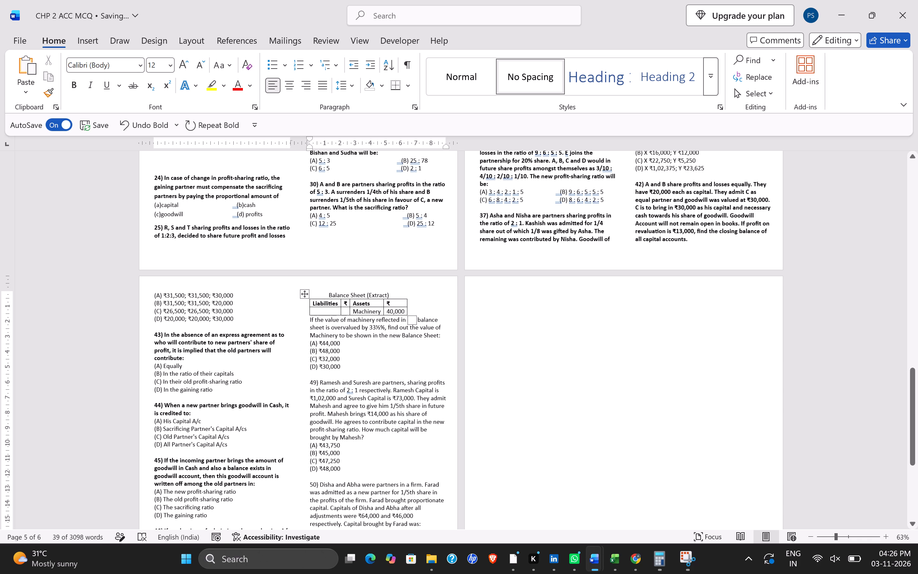
drag(313, 292, 444, 340)
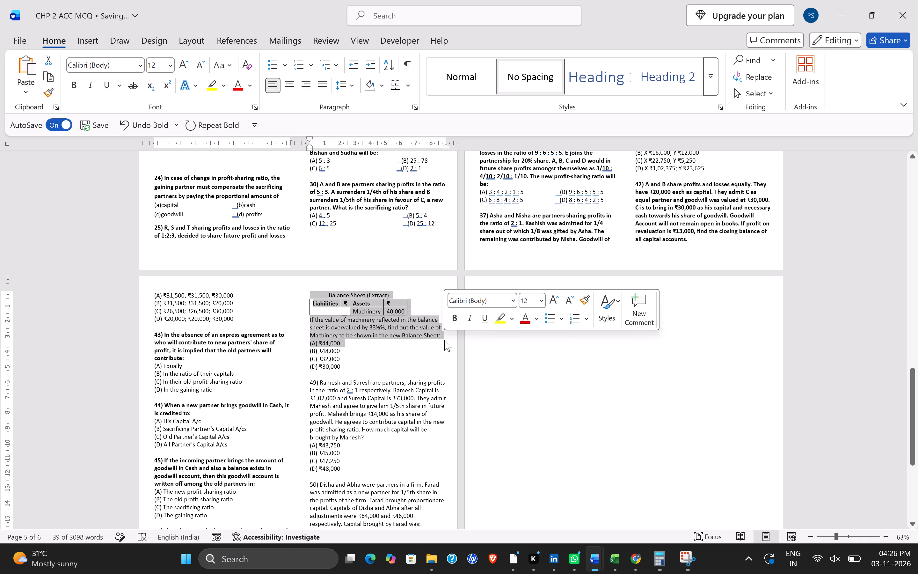
click(376, 340)
drag(327, 294, 330, 298)
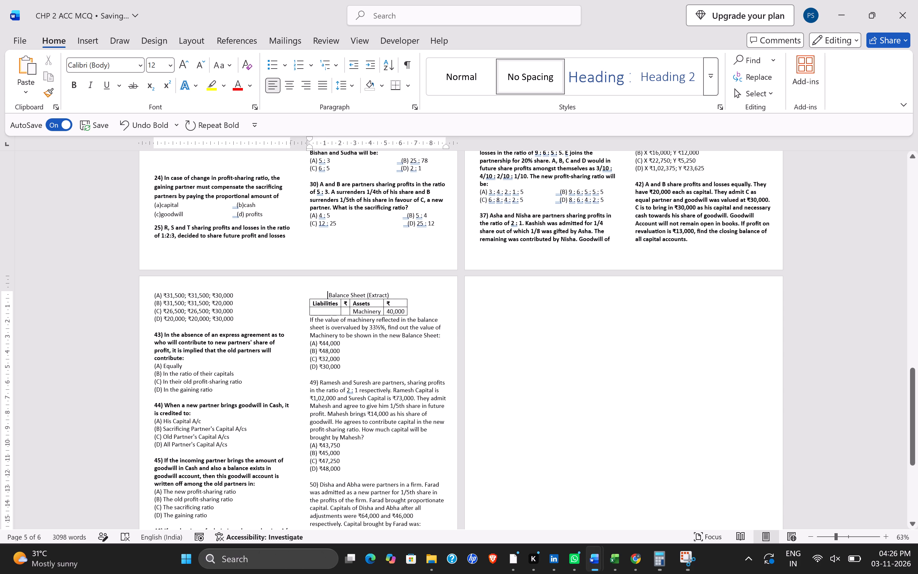
drag(330, 298, 447, 338)
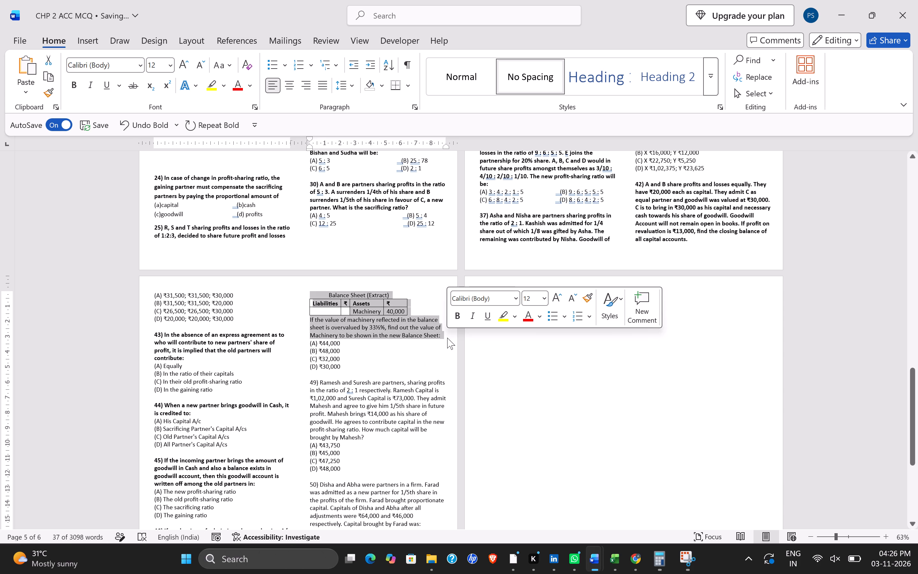
key(ctrl+b)
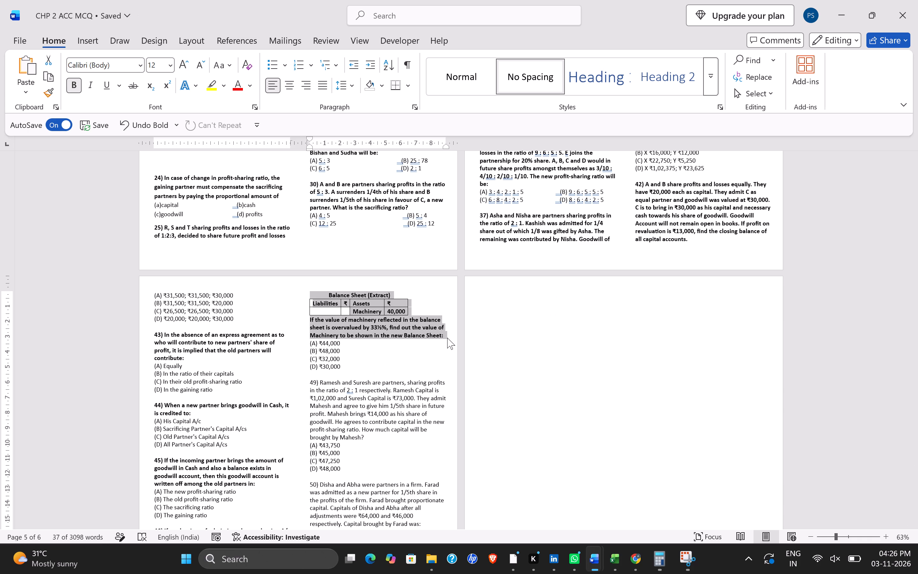
click(391, 382)
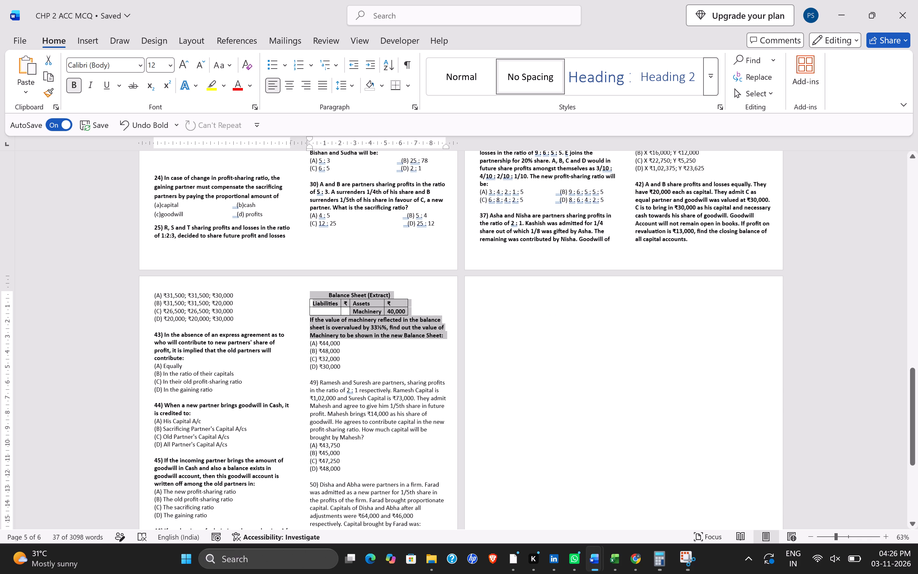
Make the question text of questions 49, 50 and 51 bold, leaving their options in regular weight.
scroll(347, 379, down, 1)
drag(306, 317, 370, 372)
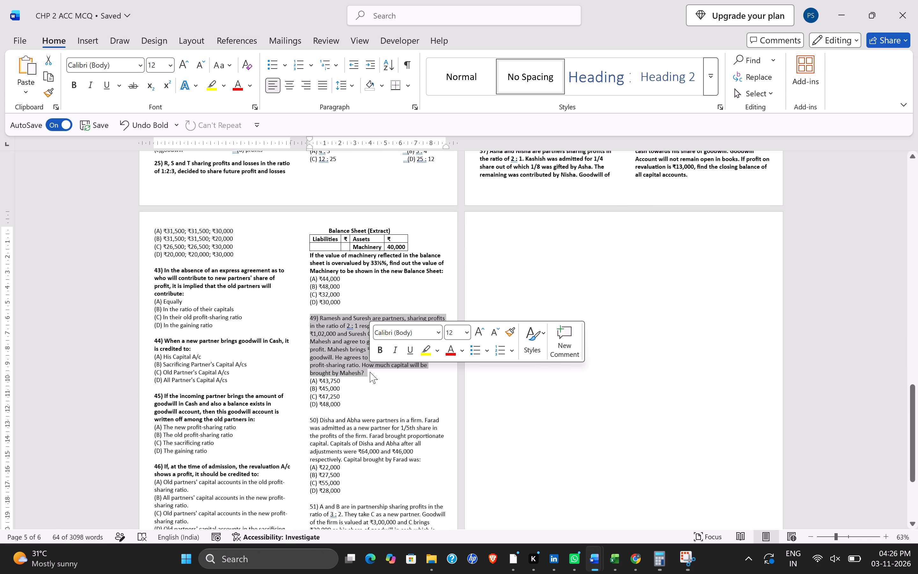
key(ctrl+b)
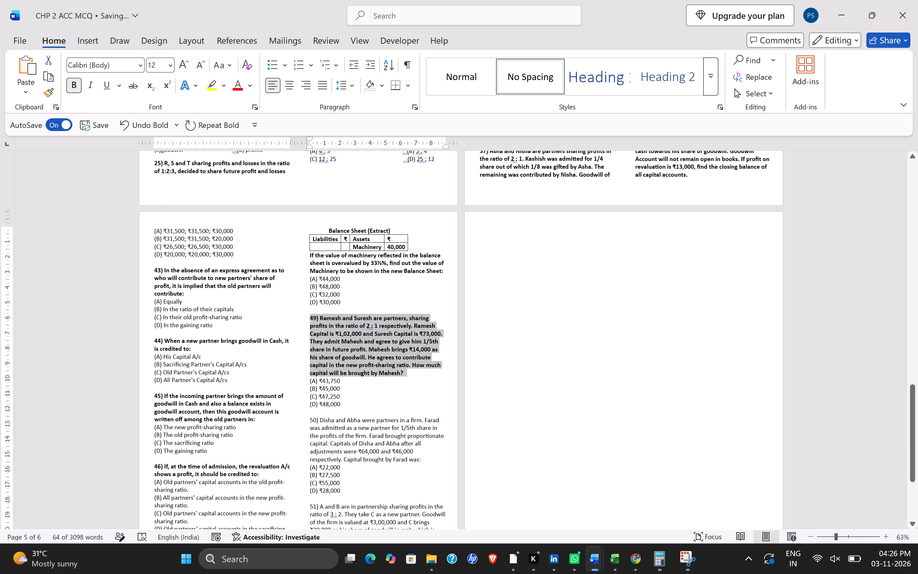
scroll(368, 405, down, 1)
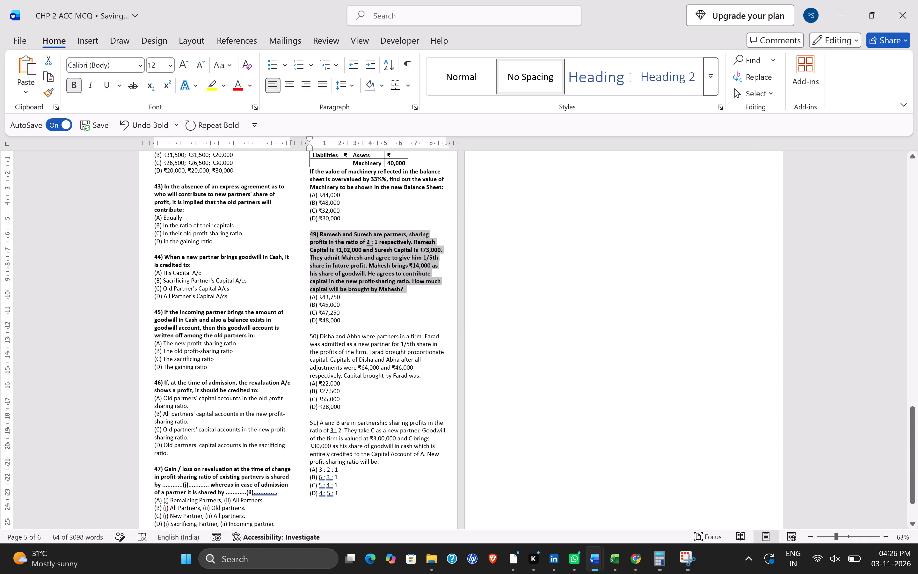
drag(308, 334, 440, 372)
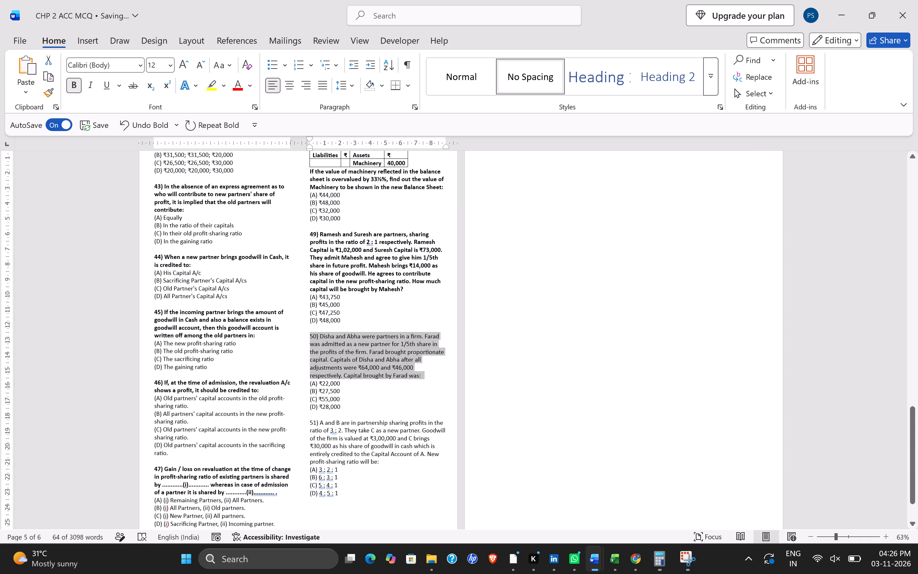
drag(440, 372, 440, 373)
key(ctrl+b)
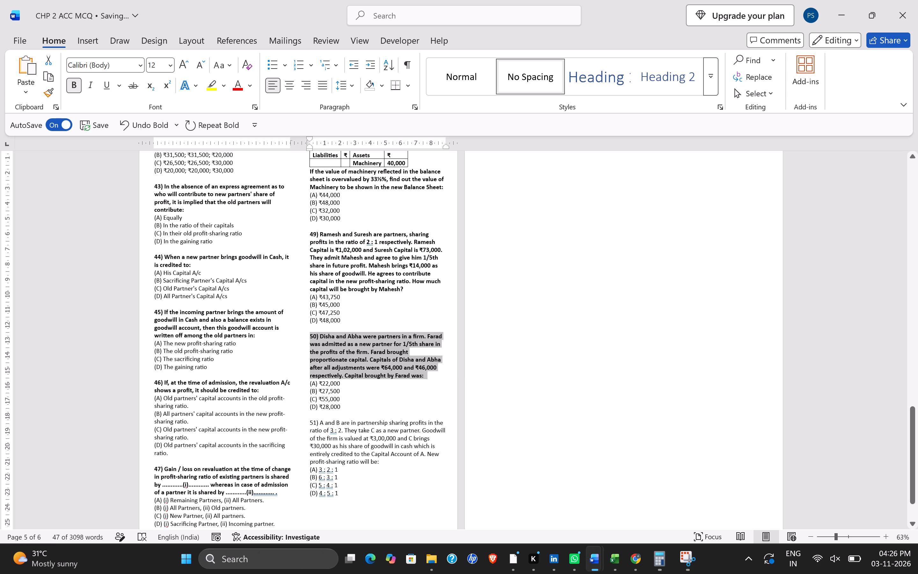
drag(302, 424, 410, 466)
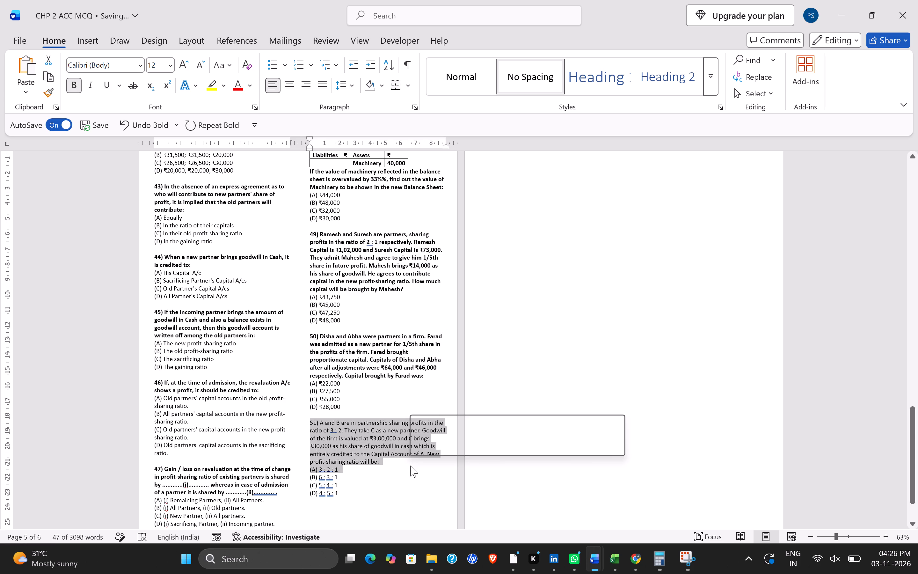
click(332, 467)
drag(308, 420, 399, 461)
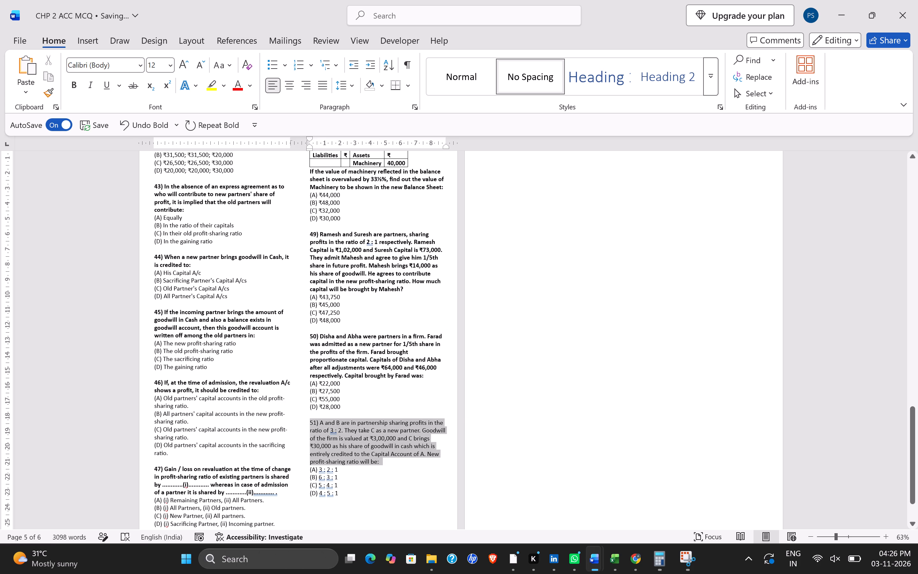
drag(399, 461, 399, 462)
key(ctrl+b)
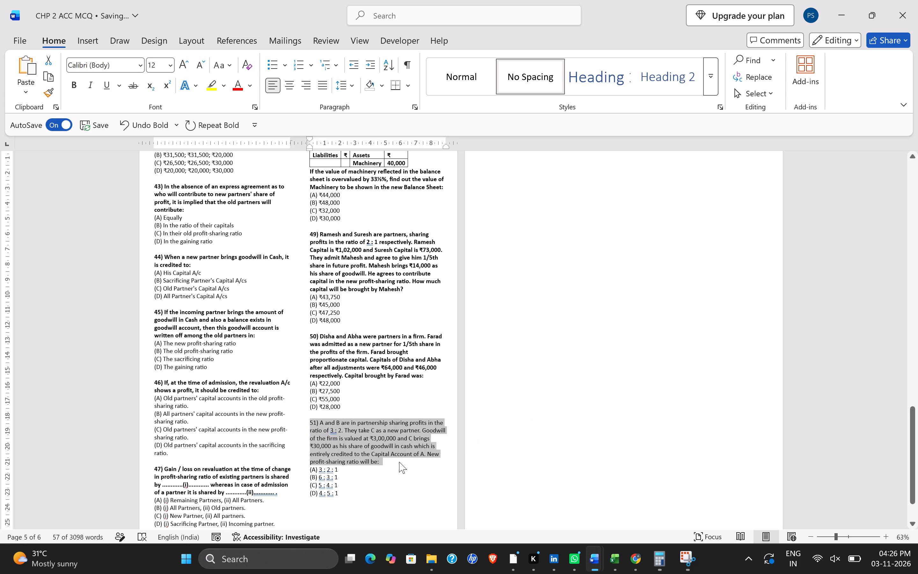
Look back through the document's pages to check the formatting of the questions.
scroll(318, 409, up, 4)
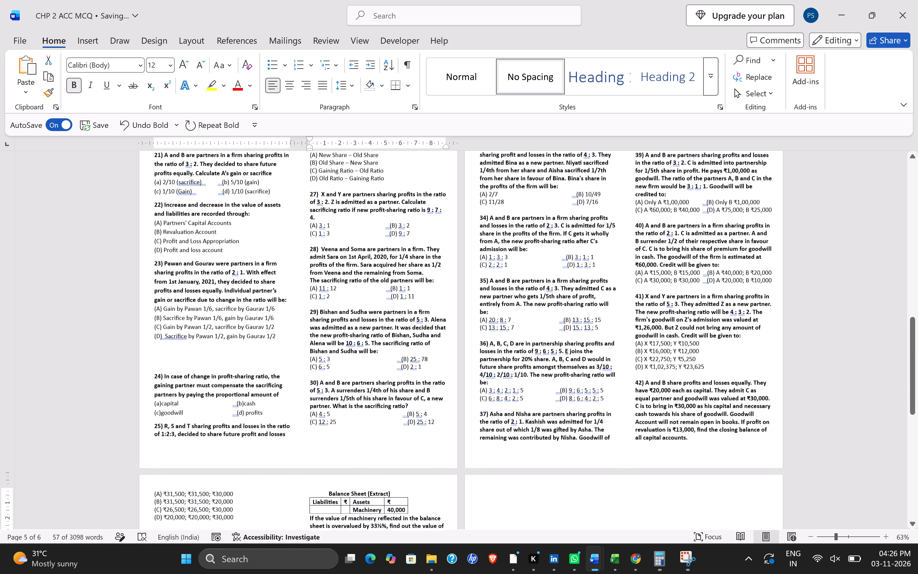
scroll(318, 409, down, 3)
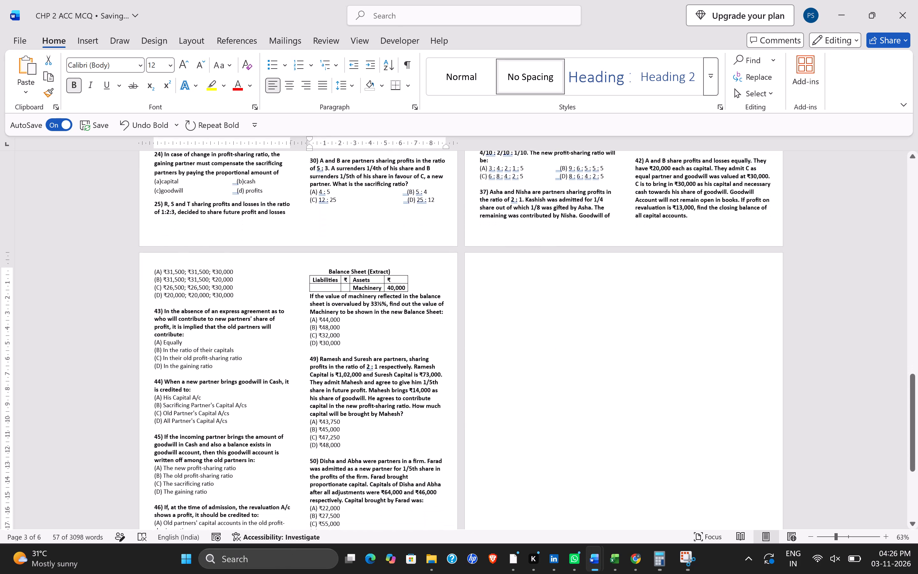
scroll(155, 407, down, 2)
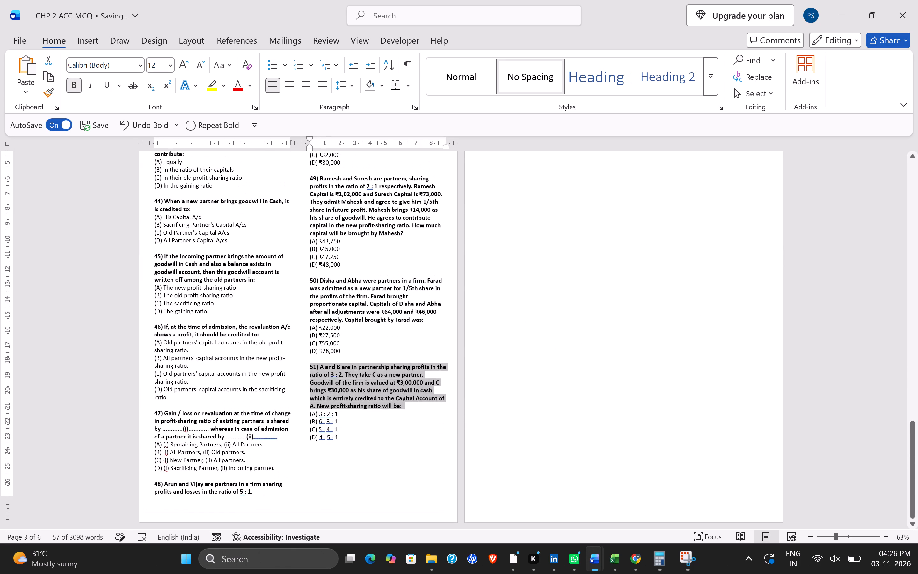
scroll(333, 338, up, 5)
scroll(333, 338, down, 3)
scroll(333, 338, up, 6)
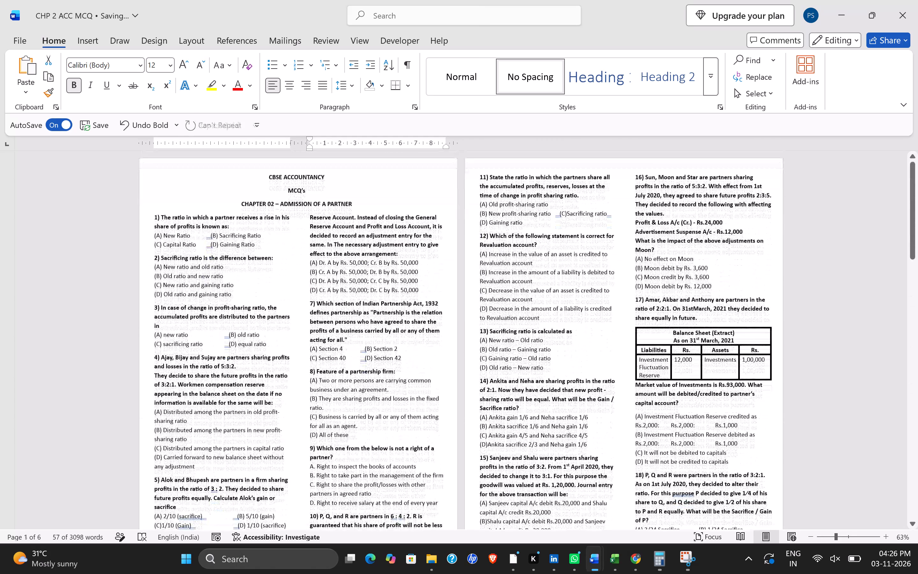
Add a washed-out picture watermark to the document using the Prepper Gurukul Swan Emblem image from Downloads, with automatic scale.
click(84, 42)
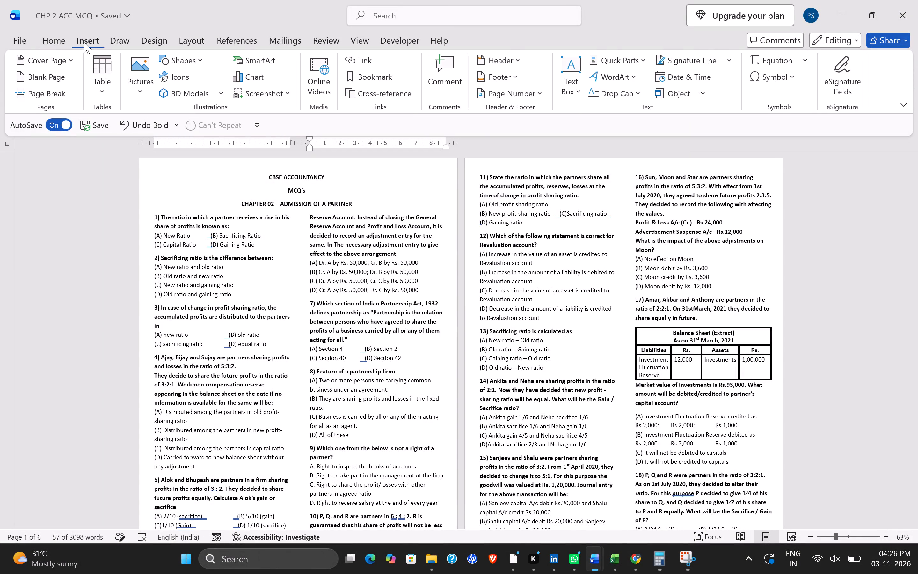
click(159, 40)
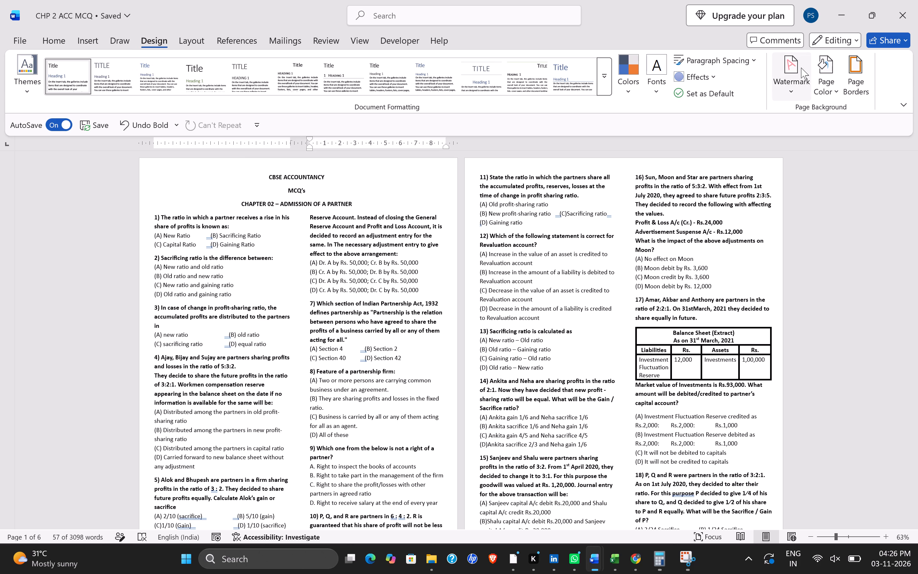
click(801, 68)
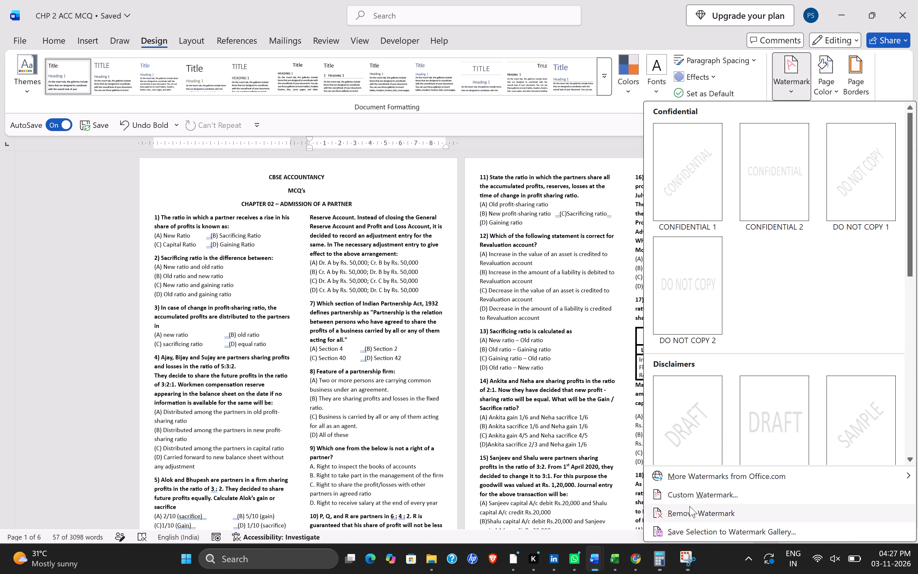
click(688, 497)
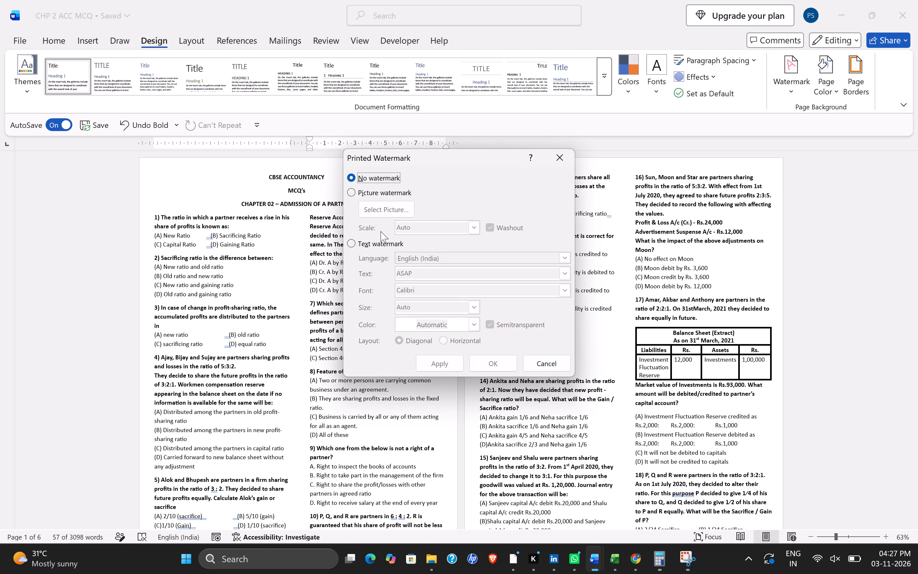
click(365, 192)
click(369, 203)
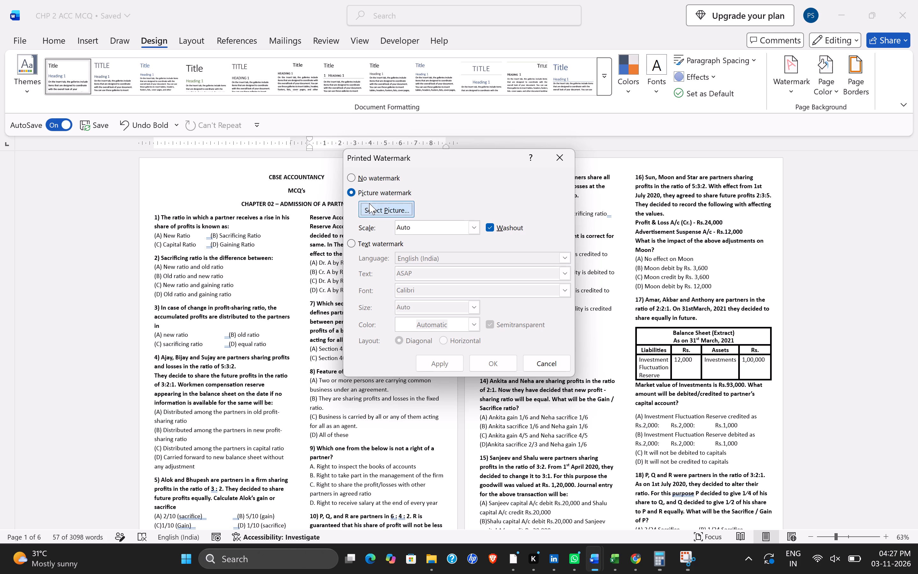
click(370, 202)
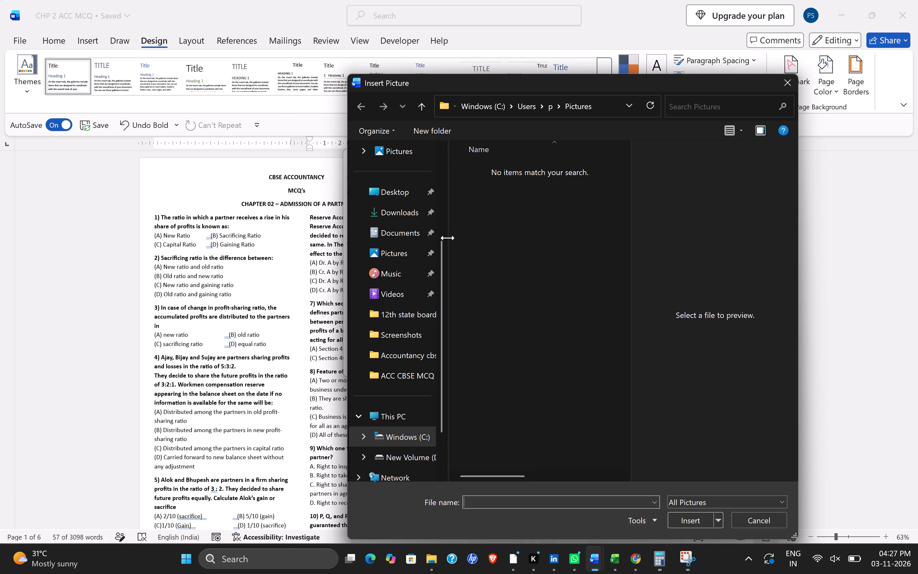
click(399, 235)
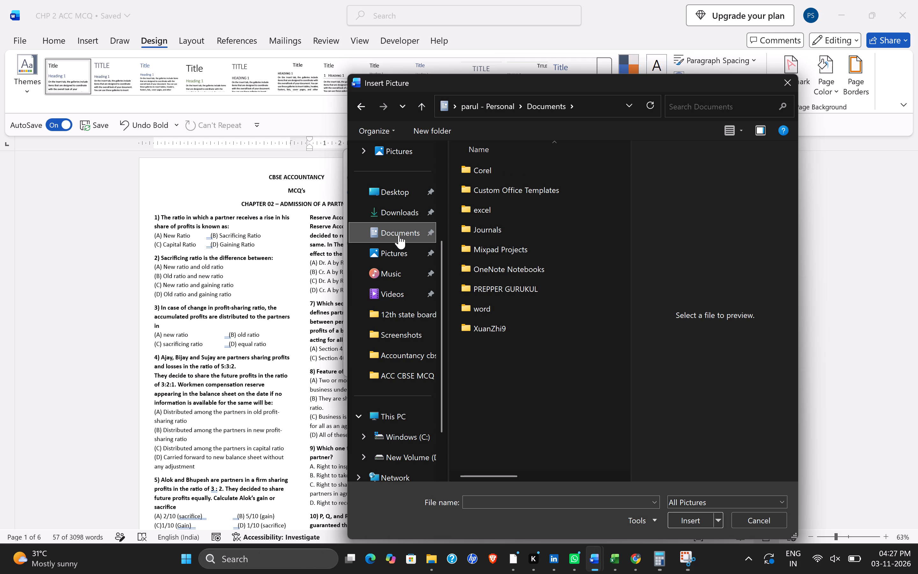
click(404, 217)
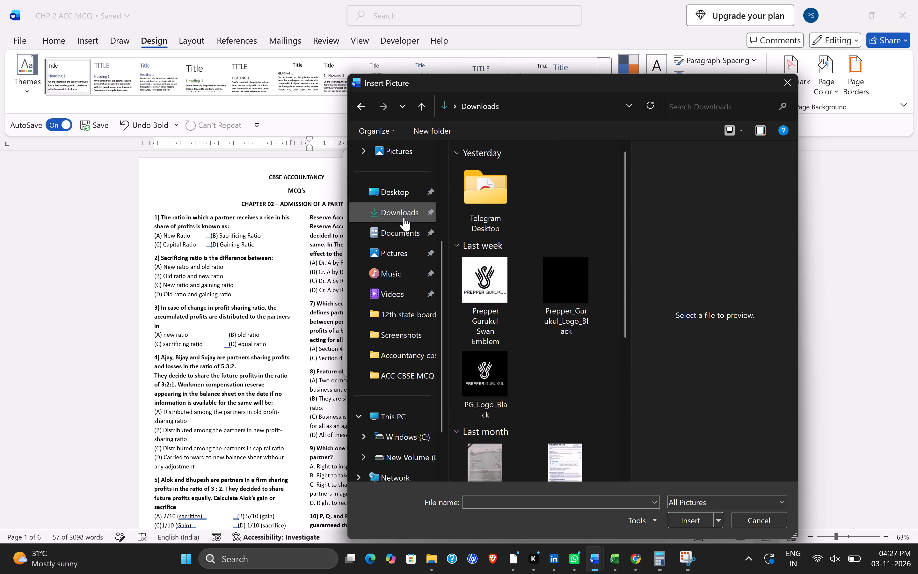
click(503, 293)
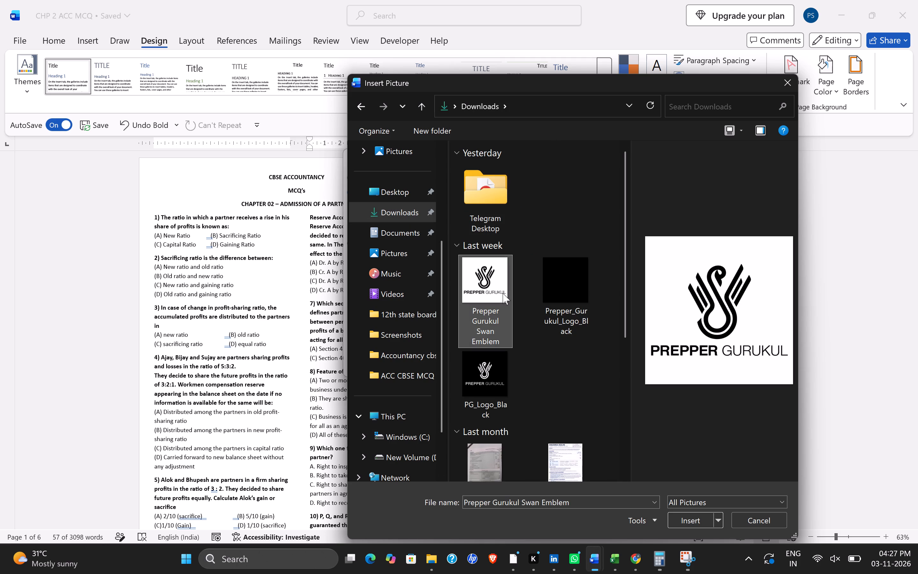
click(691, 515)
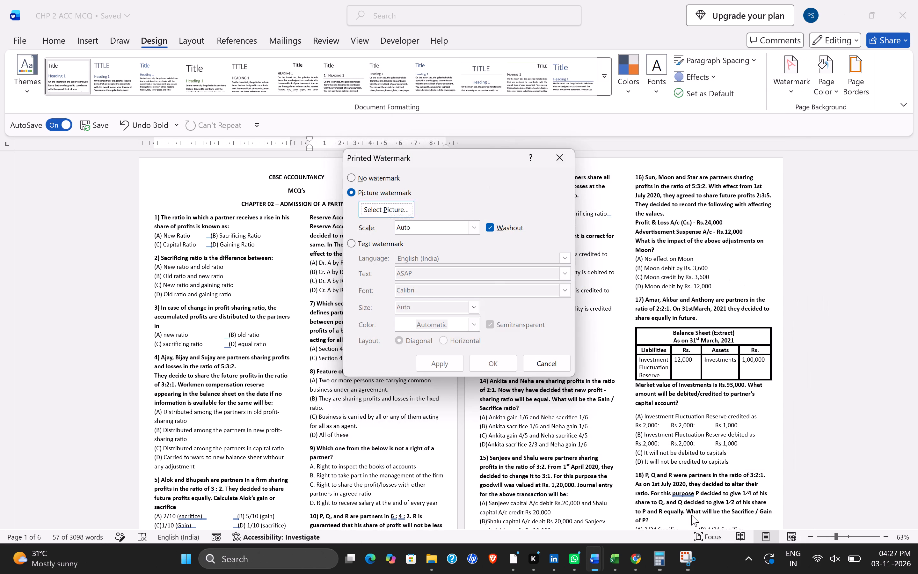
click(442, 362)
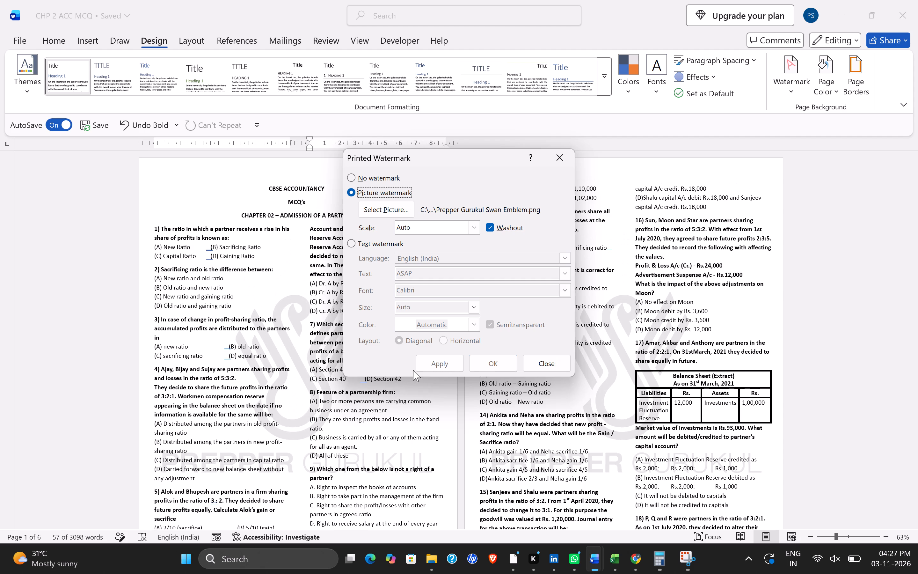
click(346, 383)
click(447, 362)
click(497, 368)
click(547, 367)
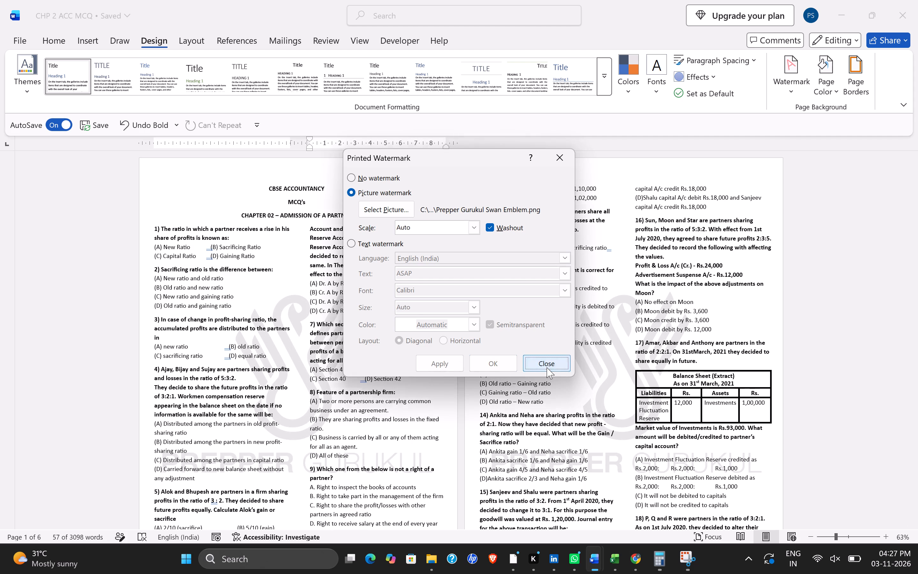
Move option (B) of question 48 up onto the line of option (A), separated by a wide gap of spaces.
scroll(313, 360, down, 7)
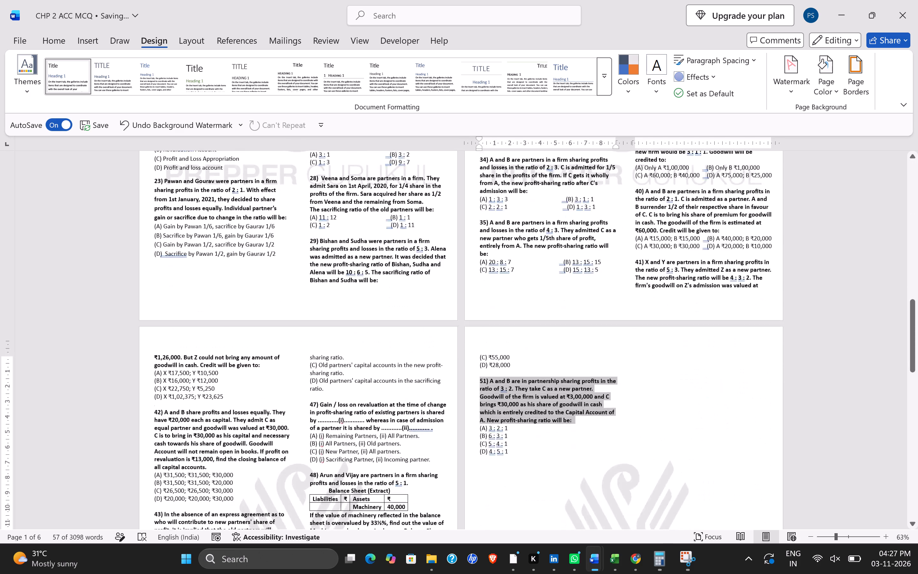
scroll(313, 360, down, 3)
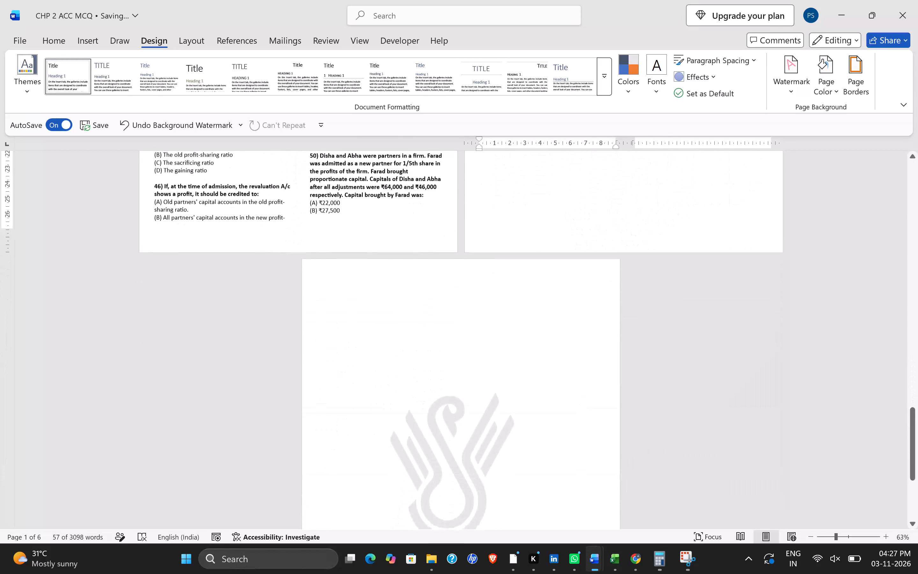
scroll(313, 360, up, 4)
scroll(313, 360, down, 2)
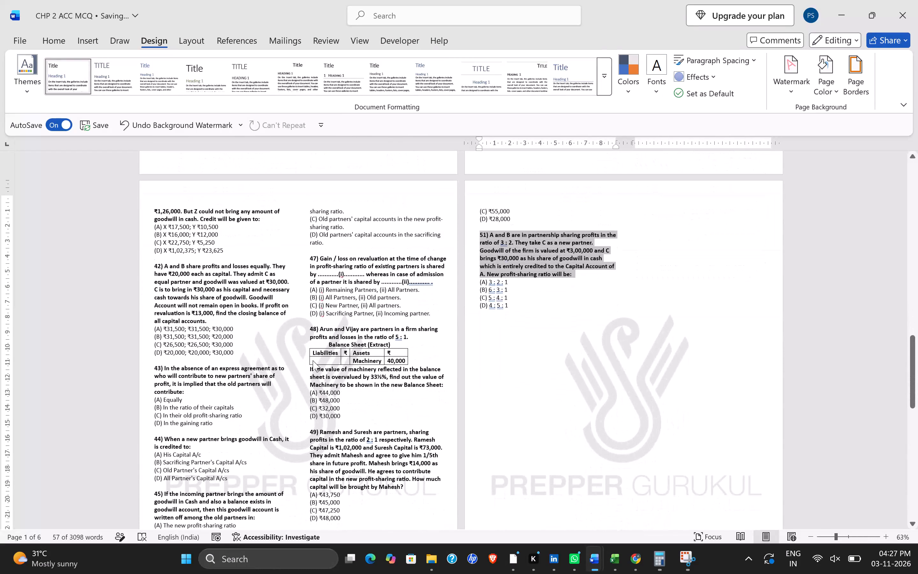
click(308, 400)
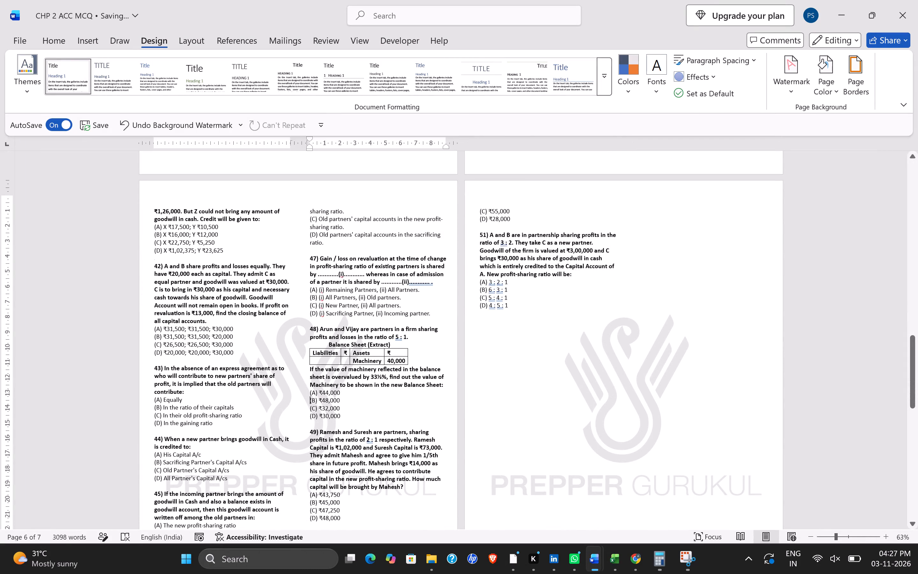
key(BackSpace)
key(space)
key(space)
key(space)
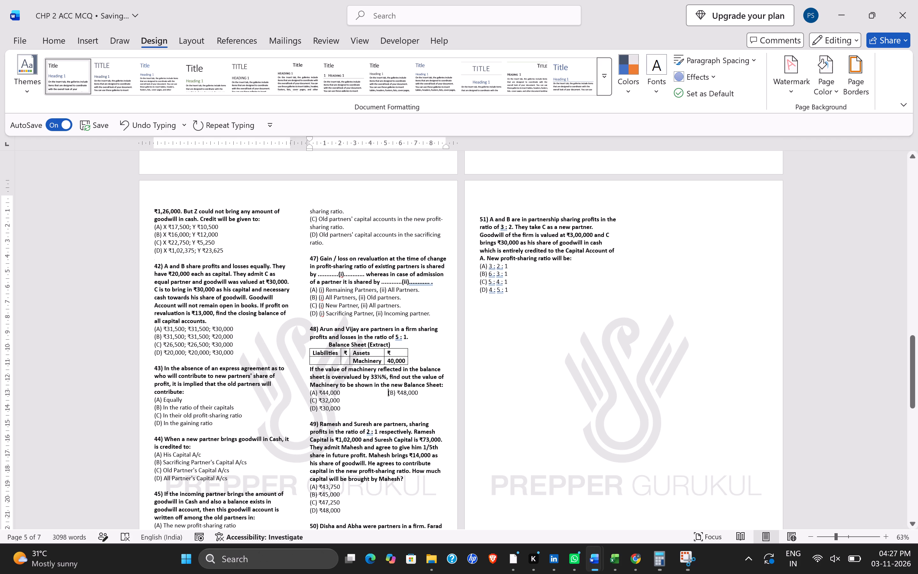
Move option (D) of question 48 up beside option (C), spacing it out to line up under option (B).
click(306, 411)
key(BackSpace)
key(space)
key(space)
key(space)
key(space)
key(space)
key(space)
key(space)
key(space)
key(space)
key(space)
key(space)
key(space)
key(space)
key(space)
key(space)
key(space)
key(space)
key(space)
key(space)
key(space)
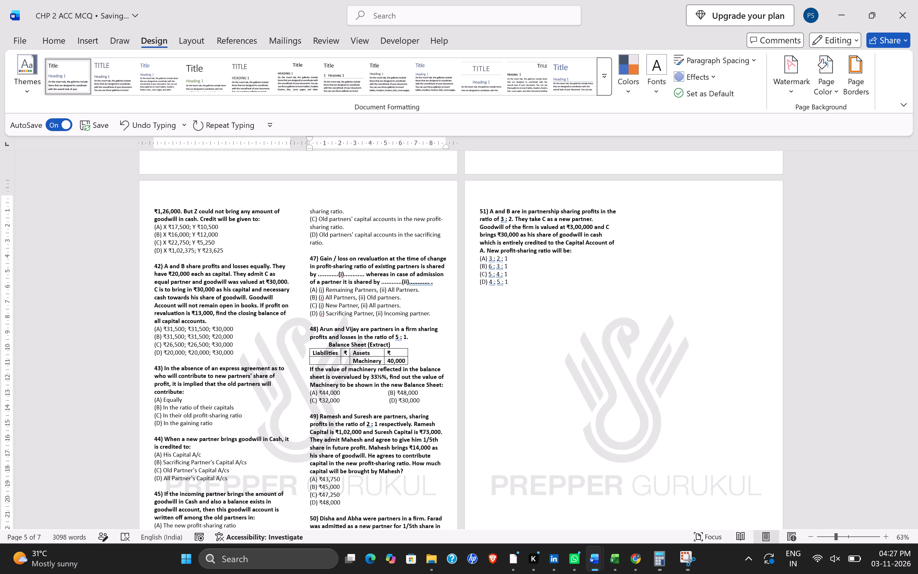
Move option (B) of question 49 up beside option (A), with a few spaces between them.
scroll(306, 411, down, 1)
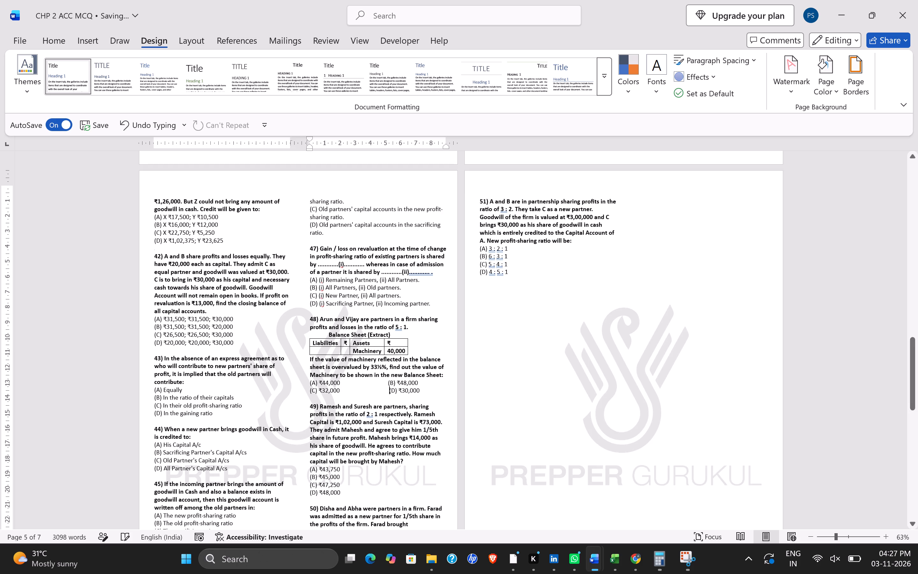
scroll(306, 411, down, 1)
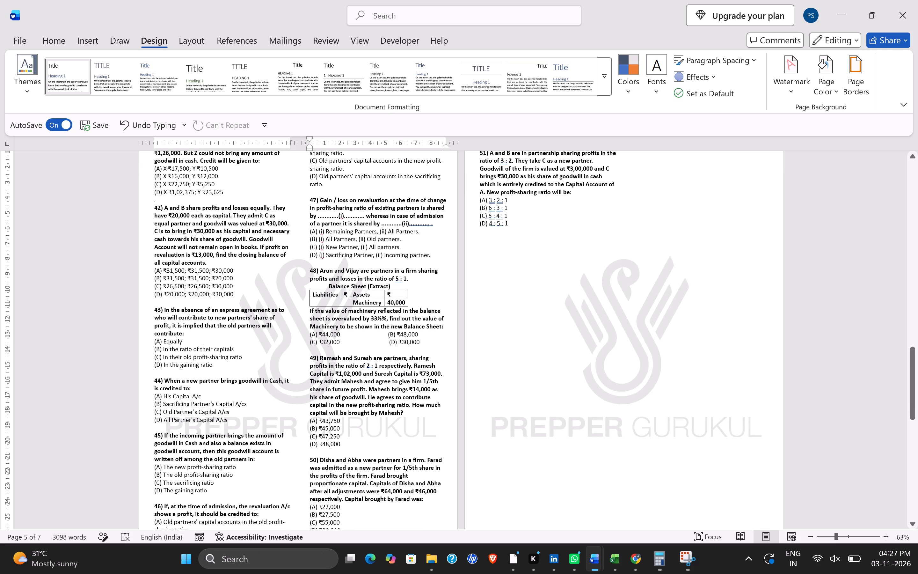
click(307, 429)
key(BackSpace)
key(space)
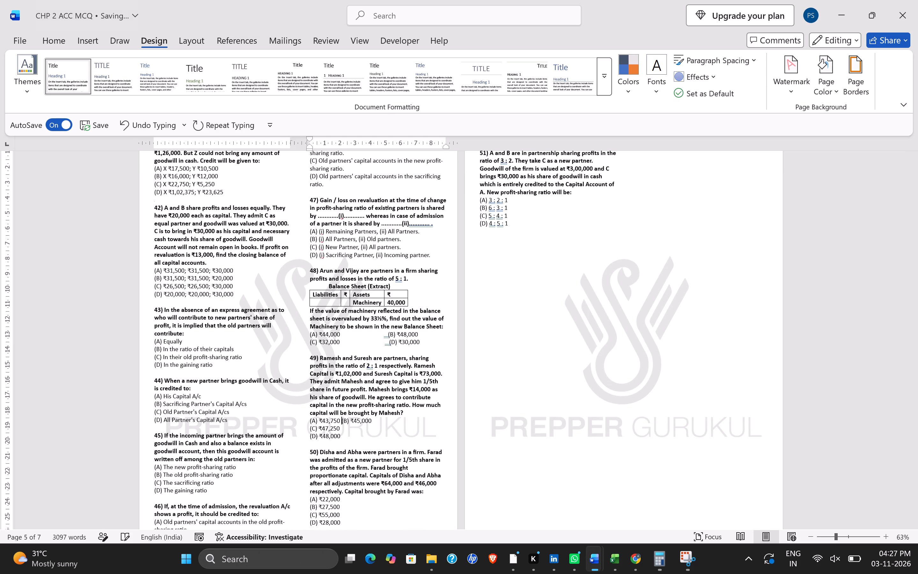
key(space)
key(space)
key(space)
key(space)
key(space)
key(space)
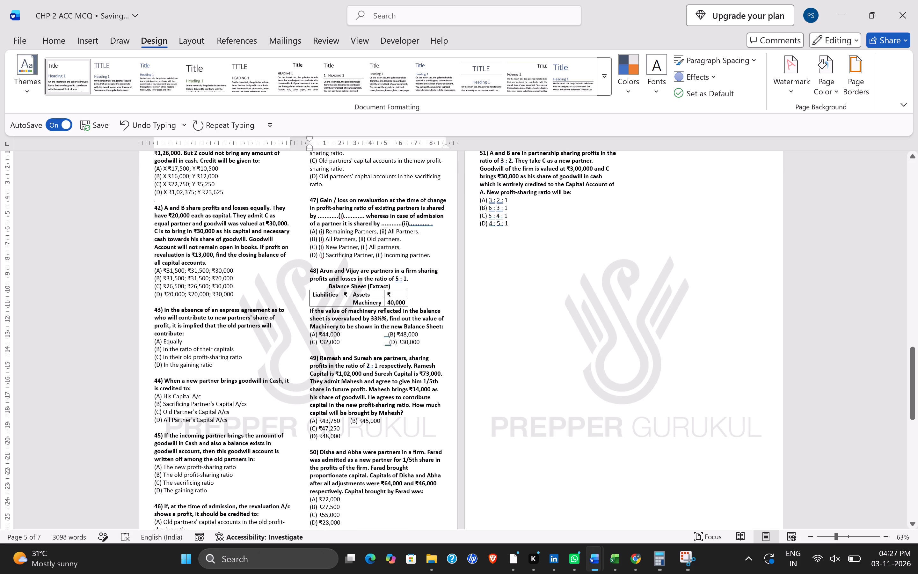
Move option (C) of question 49 up onto the line of options (A) and (B), with a small gap before it.
click(304, 430)
key(BackSpace)
key(space)
key(space)
key(space)
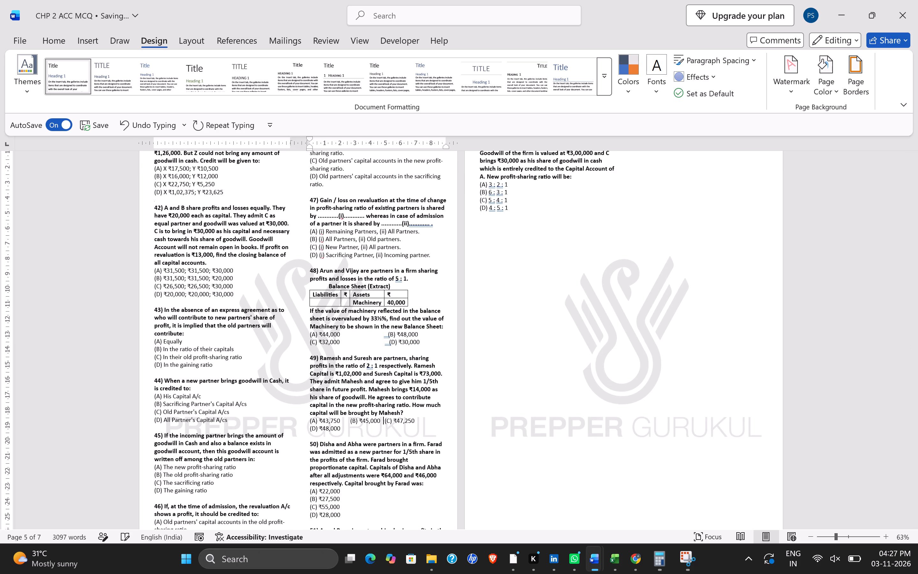
key(space)
Join option (D) of question 49 to the line of option (C) and pad it with spaces so it wraps whole onto the second line.
click(300, 429)
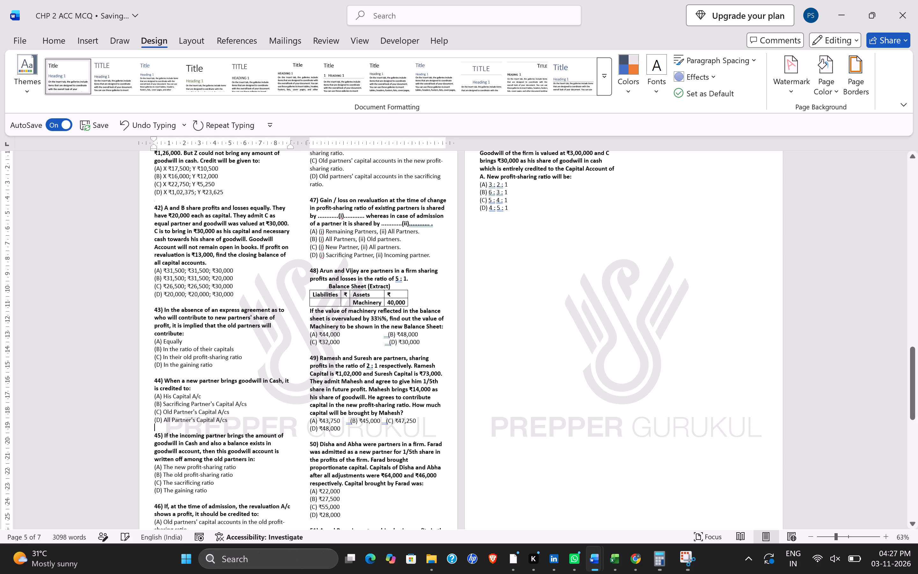
click(304, 430)
key(BackSpace)
key(space)
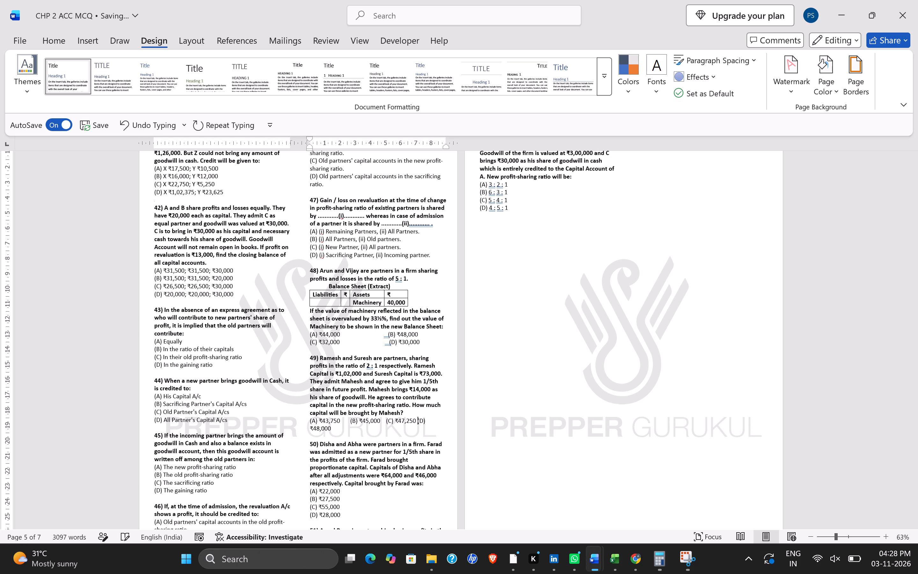
key(space)
key(space)
key(space)
key(space)
key(space)
key(space)
key(space)
key(space)
key(space)
key(space)
key(space)
key(space)
key(space)
key(space)
key(space)
key(space)
Move option (B) of question 50 up beside option (A), separated by a gap of spaces.
scroll(310, 305, down, 3)
scroll(310, 305, up, 1)
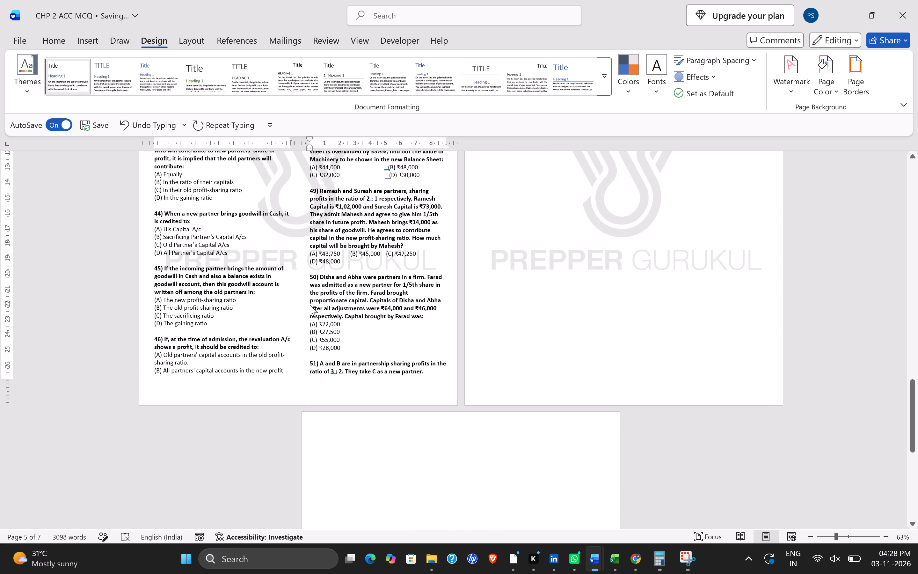
click(309, 335)
key(BackSpace)
key(space)
key(space)
key(space)
key(space)
key(space)
key(space)
key(space)
key(space)
key(space)
key(space)
key(space)
key(space)
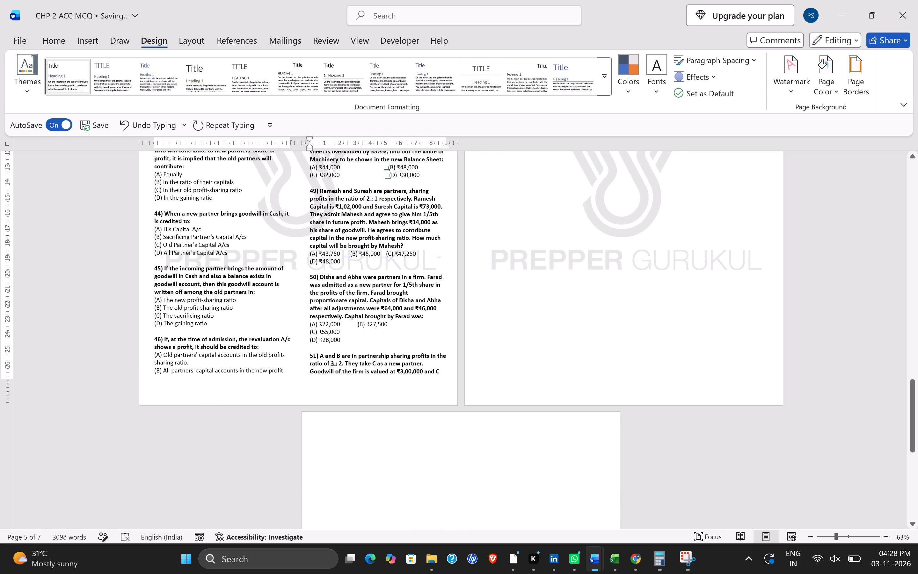
Move option (D) of question 50 up beside option (C), spacing it out to sit roughly under option (B).
click(310, 341)
key(BackSpace)
key(space)
key(space)
key(space)
key(space)
key(space)
key(space)
key(space)
key(space)
key(space)
key(space)
key(space)
key(space)
key(space)
key(space)
key(space)
key(space)
key(space)
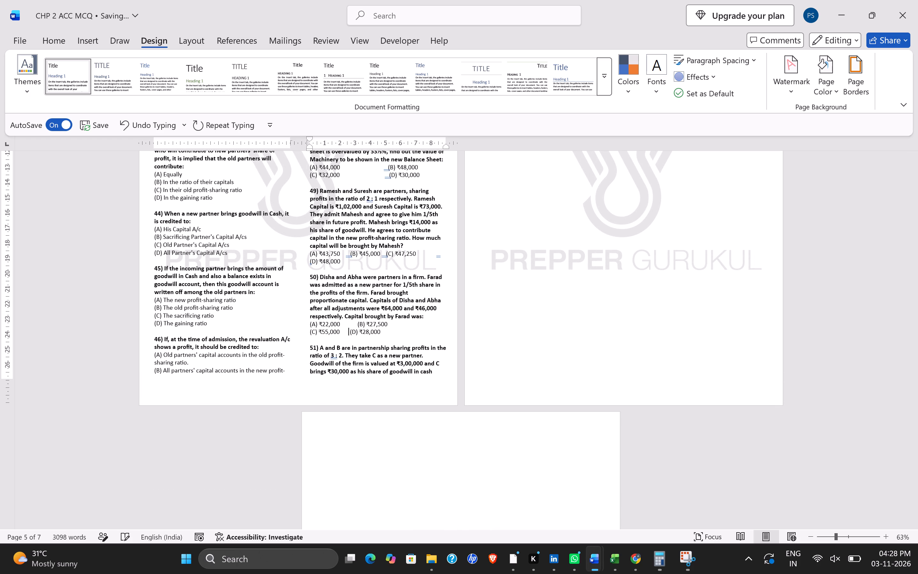
Widen the gap before option (B) of question 50 with extra spaces so it lines up above option (D).
click(360, 327)
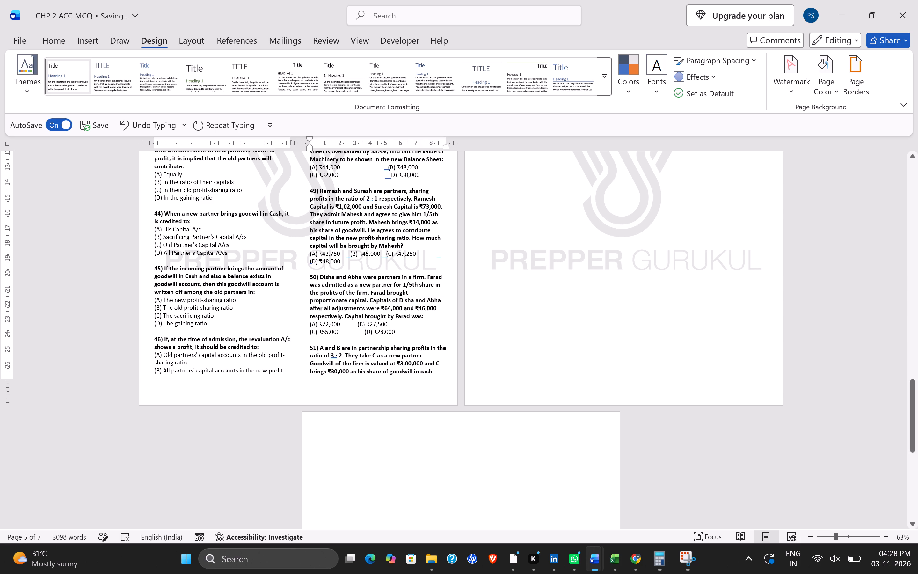
key(Left)
key(space)
key(space)
key(space)
key(space)
key(space)
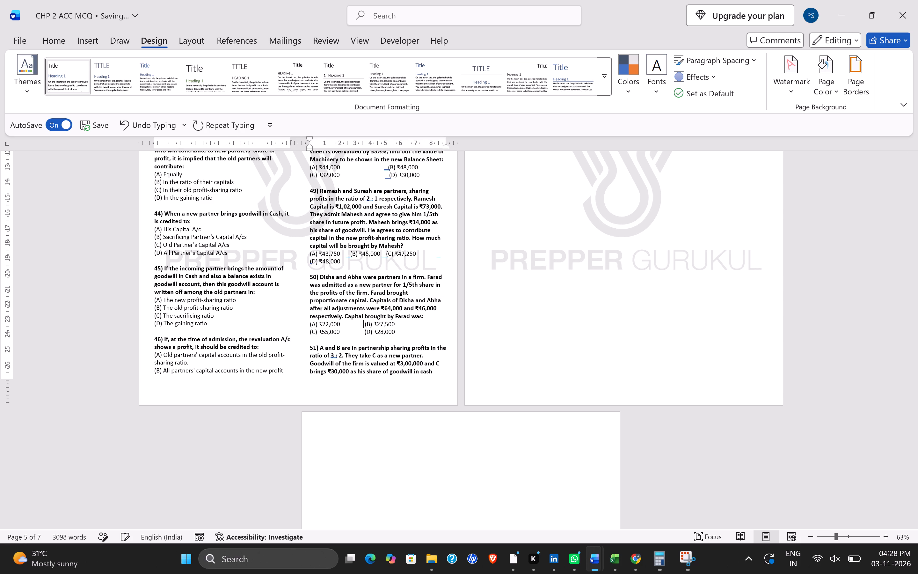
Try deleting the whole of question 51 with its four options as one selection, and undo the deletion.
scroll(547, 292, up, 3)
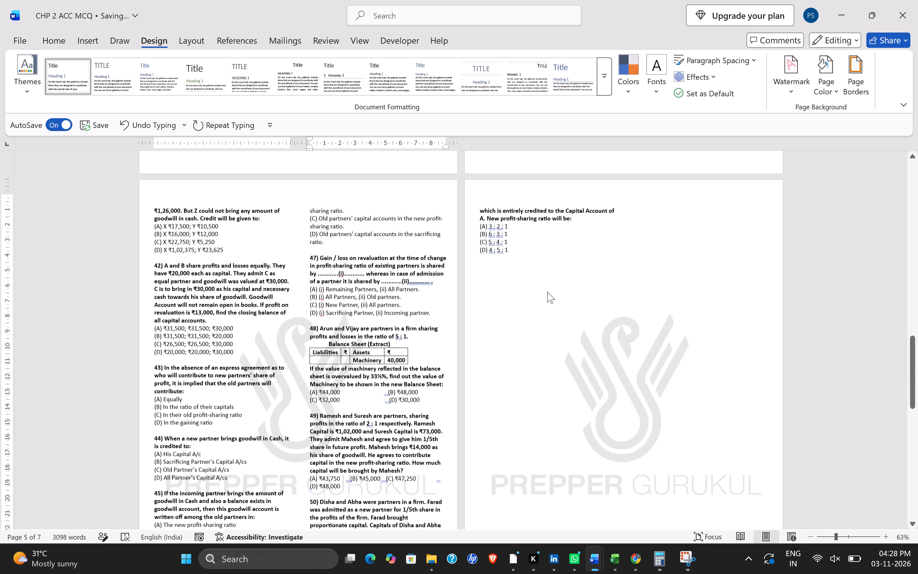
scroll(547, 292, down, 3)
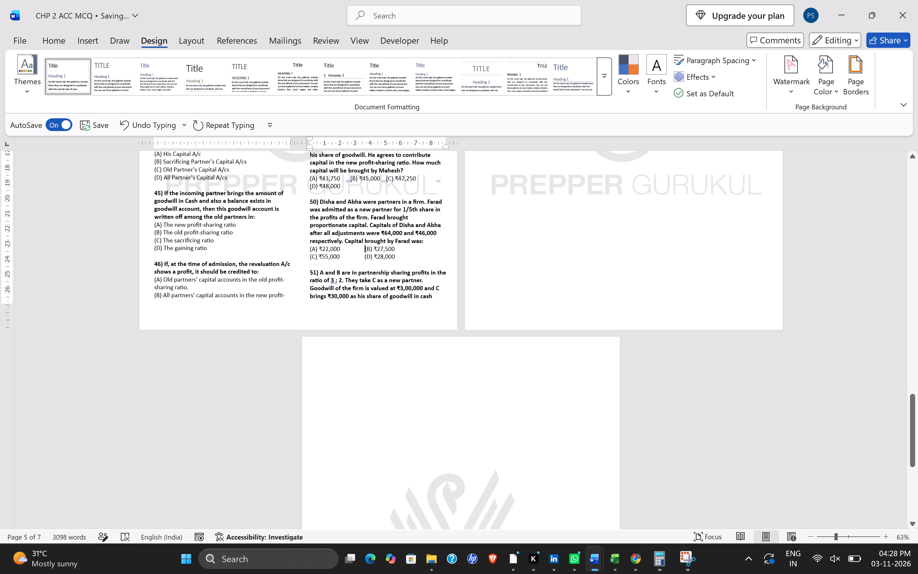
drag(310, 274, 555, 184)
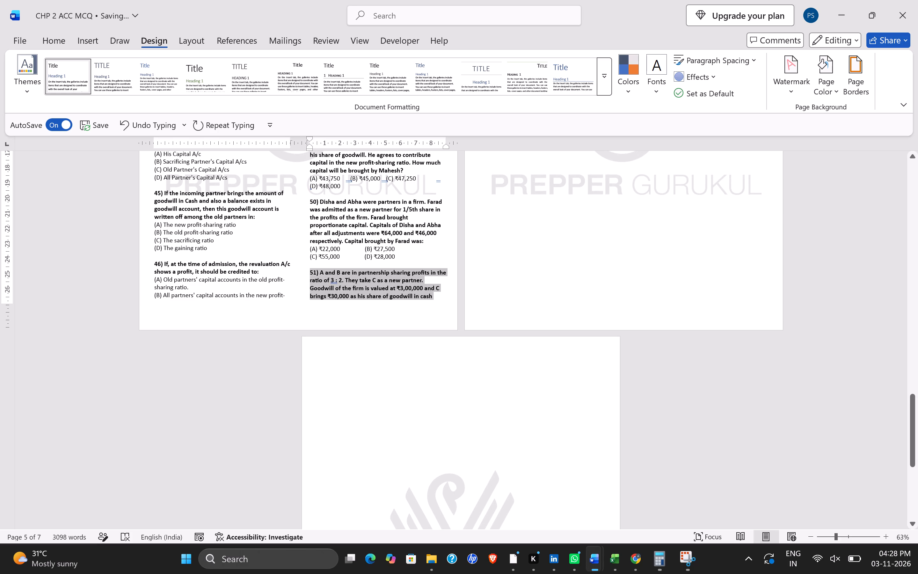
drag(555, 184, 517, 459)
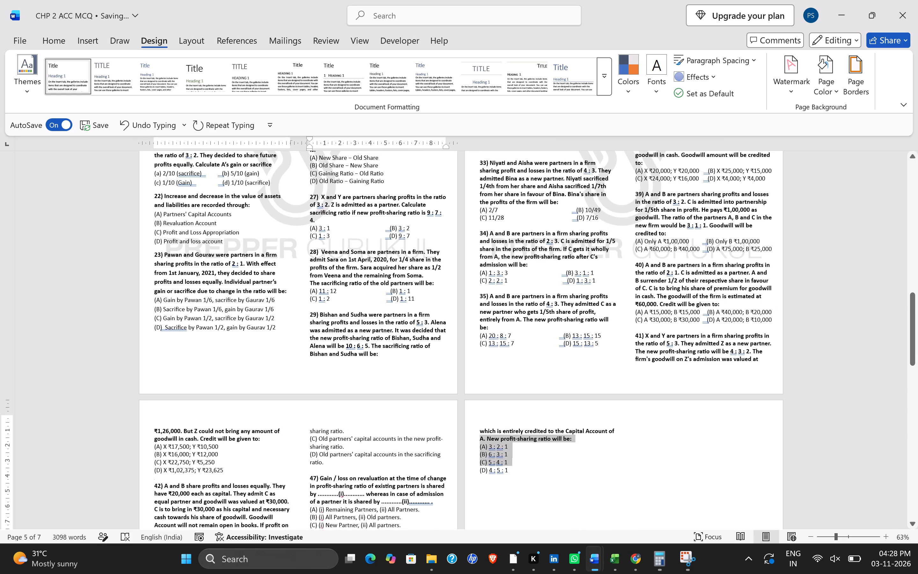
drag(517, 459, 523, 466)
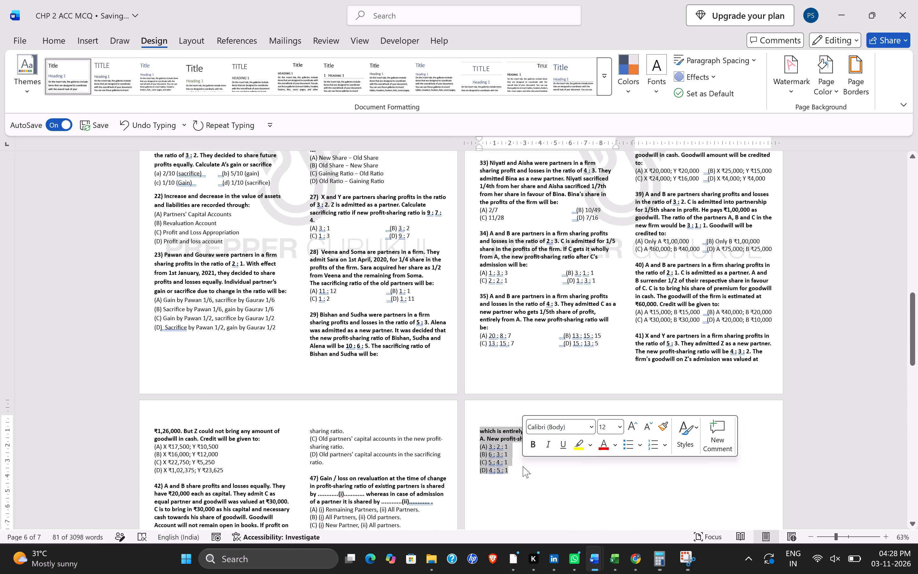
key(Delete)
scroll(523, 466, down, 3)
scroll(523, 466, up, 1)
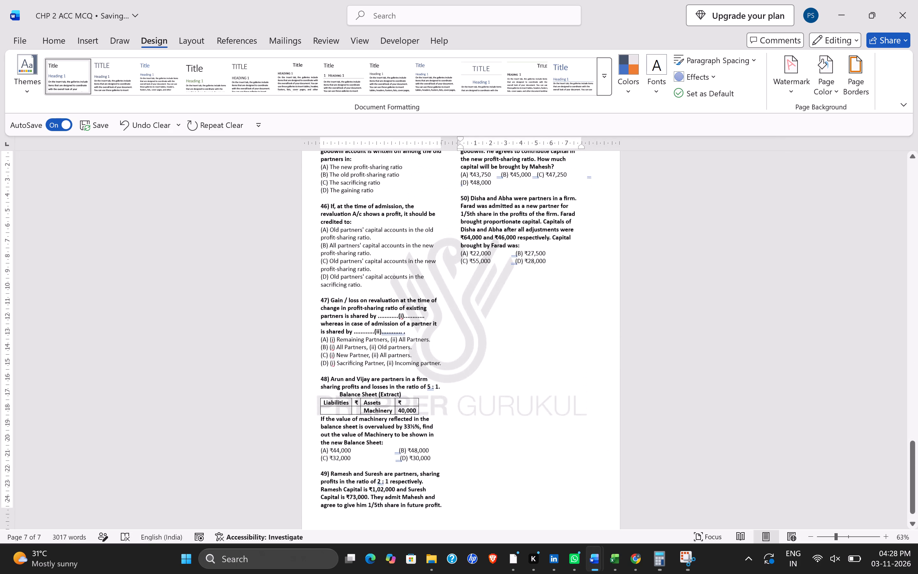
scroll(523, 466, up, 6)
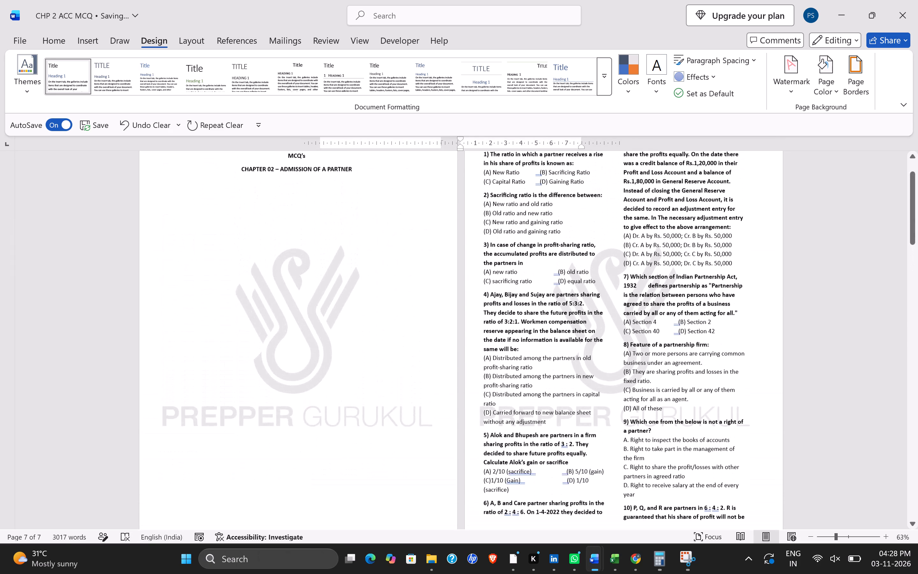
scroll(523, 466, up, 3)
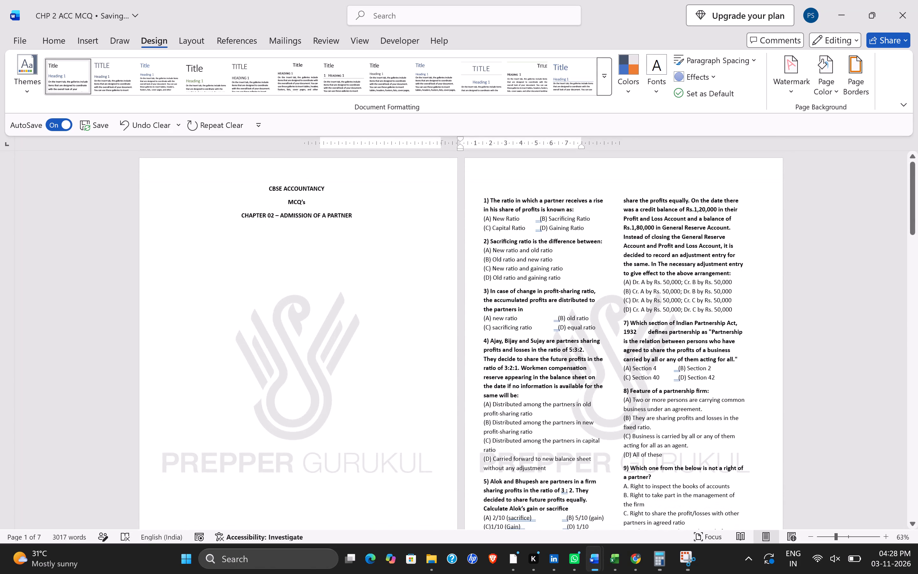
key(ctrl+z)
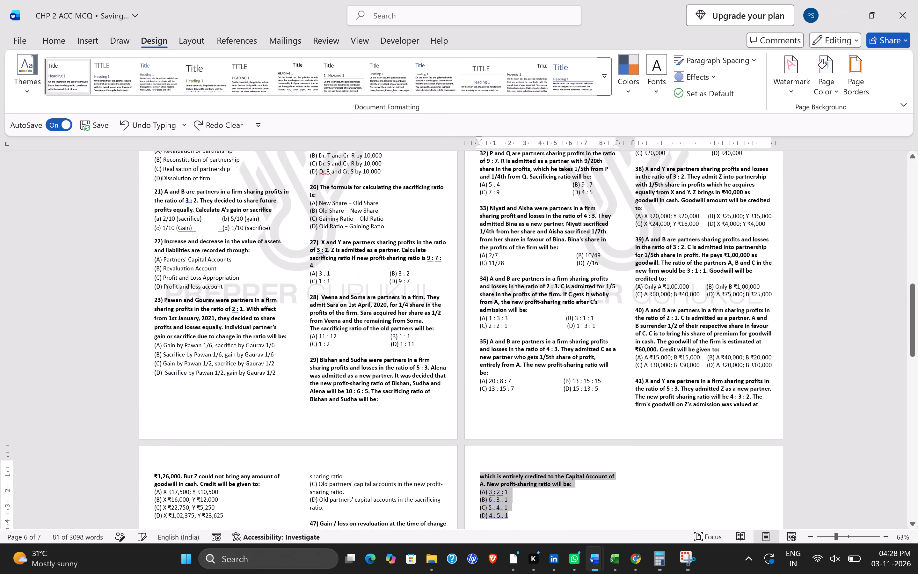
Erase question 51 with its options backwards from the end of option (D), stopping just below the options of question 50.
scroll(597, 471, down, 5)
scroll(597, 471, up, 5)
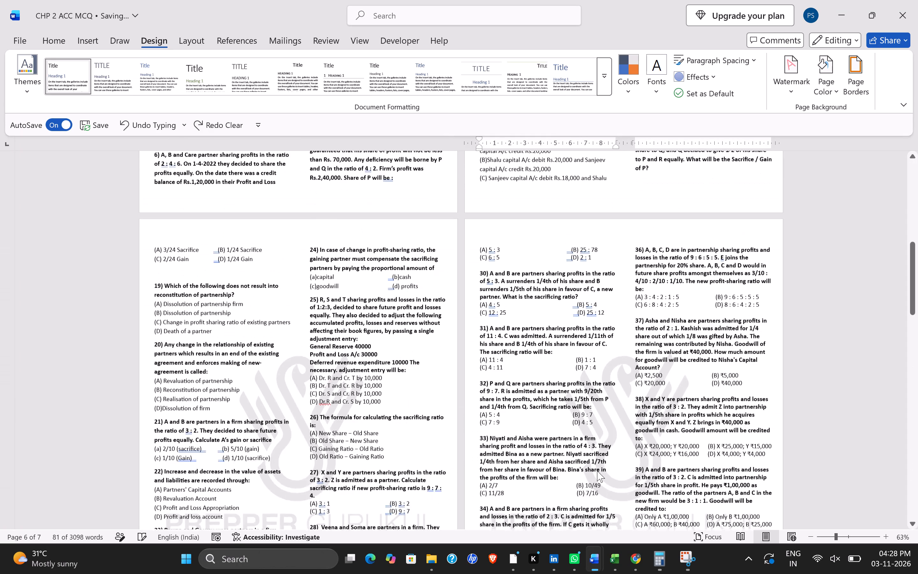
scroll(597, 471, up, 1)
scroll(593, 454, down, 5)
scroll(593, 454, up, 3)
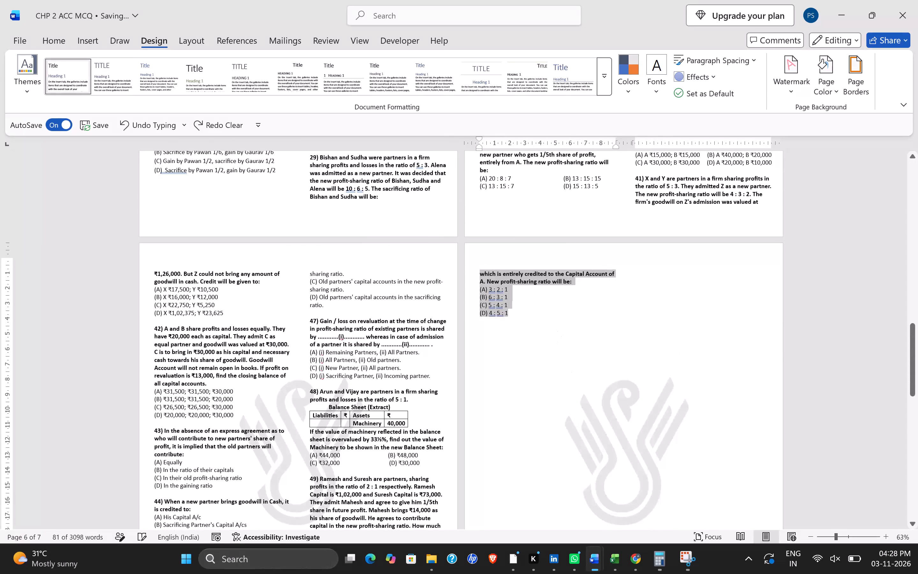
click(516, 315)
key(BackSpace)
key(BackSpace)
key(BackSpace)
key(BackSpace)
key(BackSpace)
key(BackSpace)
key(BackSpace)
key(BackSpace)
key(BackSpace)
key(BackSpace)
key(BackSpace)
key(BackSpace)
key(BackSpace)
key(BackSpace)
key(BackSpace)
key(BackSpace)
key(BackSpace)
key(BackSpace)
key(BackSpace)
key(BackSpace)
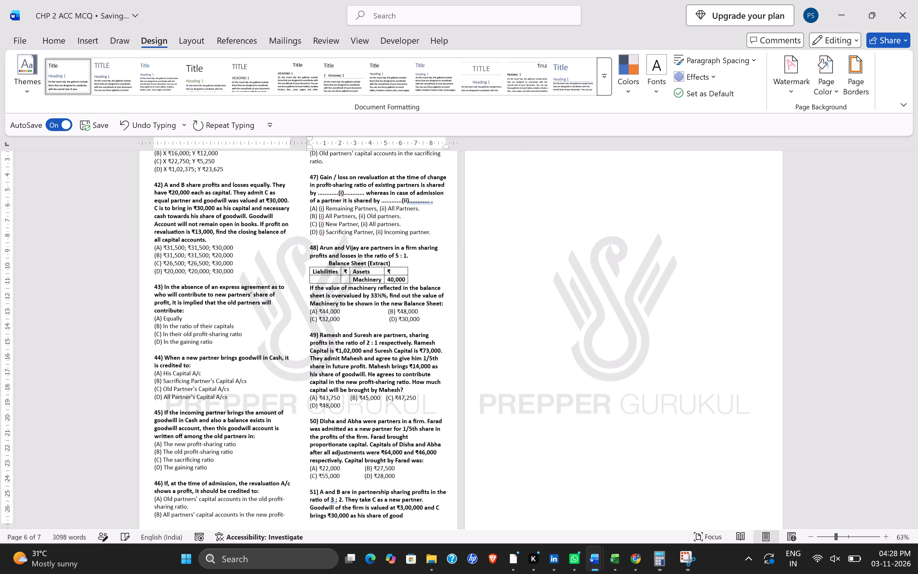
key(BackSpace)
key(BackSpace)
key(BackSpace)
key(BackSpace)
key(BackSpace)
key(BackSpace)
key(BackSpace)
key(BackSpace)
key(BackSpace)
key(BackSpace)
key(BackSpace)
key(BackSpace)
key(BackSpace)
key(BackSpace)
key(BackSpace)
key(BackSpace)
key(BackSpace)
key(BackSpace)
key(BackSpace)
key(BackSpace)
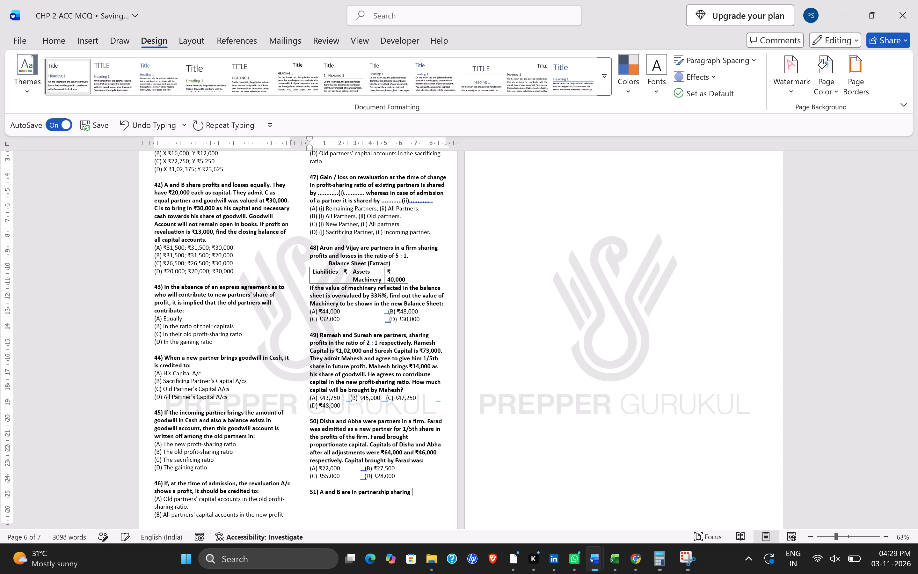
key(BackSpace)
key(BackSpace)
key(BackSpace)
key(BackSpace)
key(BackSpace)
key(BackSpace)
key(BackSpace)
key(BackSpace)
key(BackSpace)
key(BackSpace)
key(BackSpace)
Start exporting the document as a PDF and choose the ACC CBSE MCQ folder on the Desktop as its destination.
scroll(682, 205, up, 8)
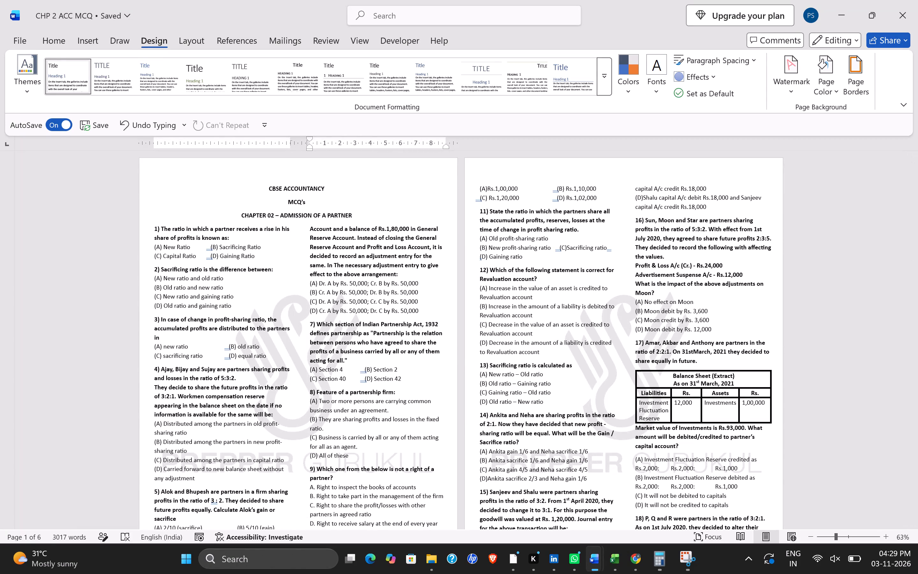
scroll(682, 205, up, 1)
click(19, 39)
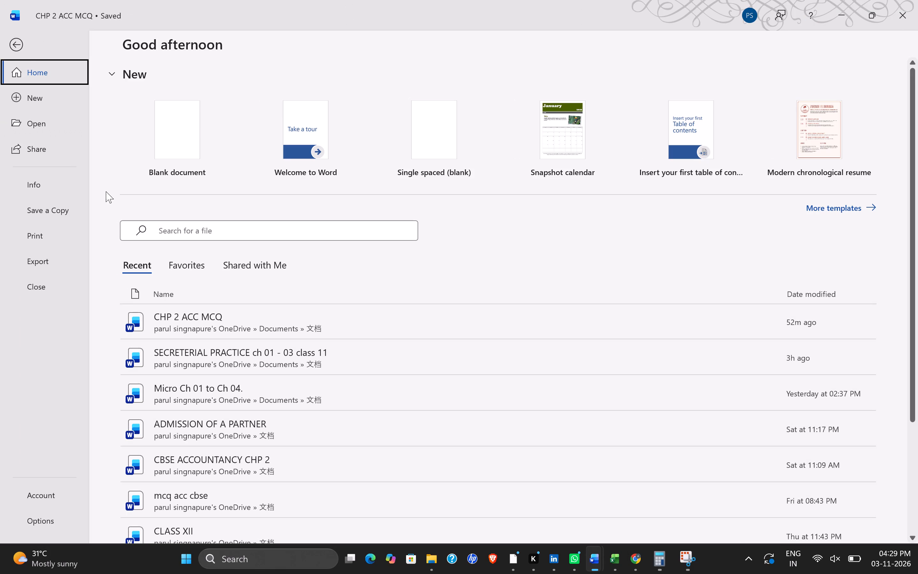
click(35, 267)
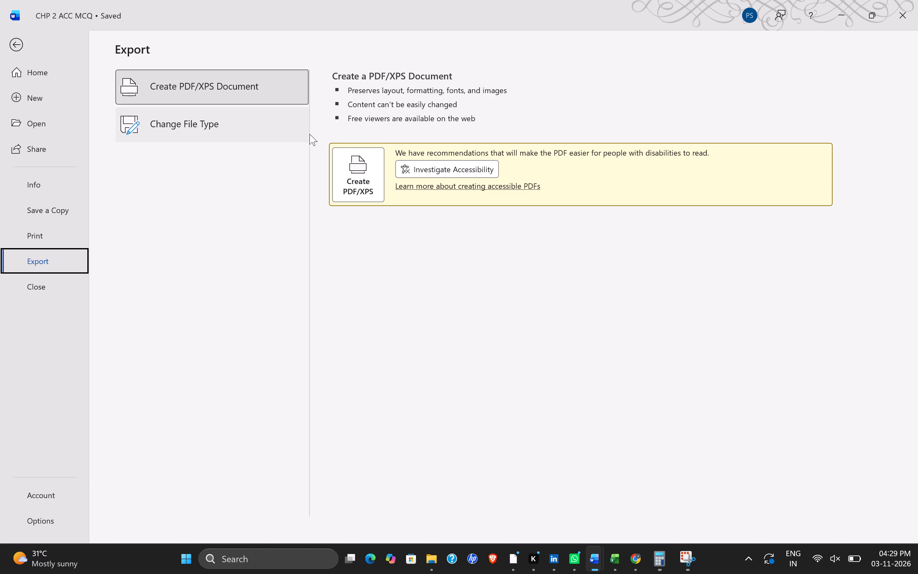
double_click(221, 82)
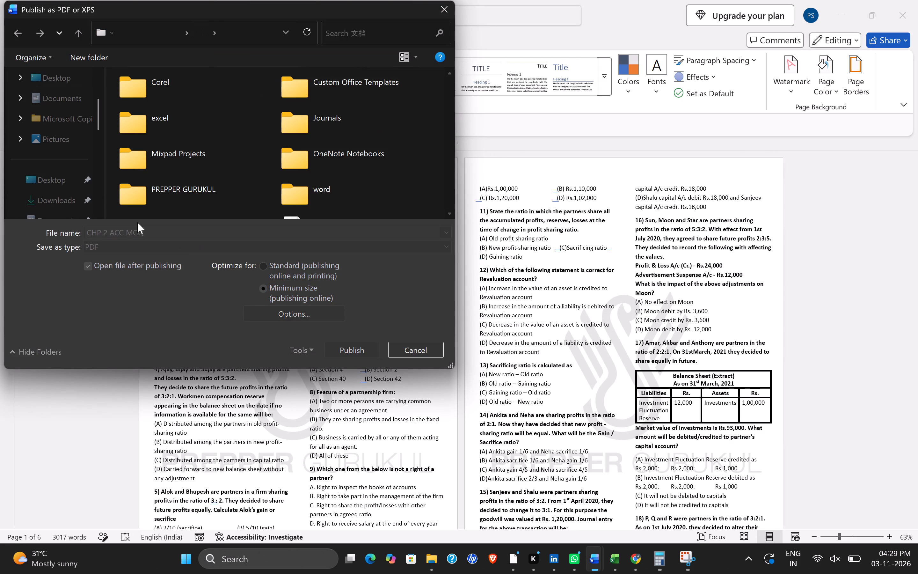
click(74, 113)
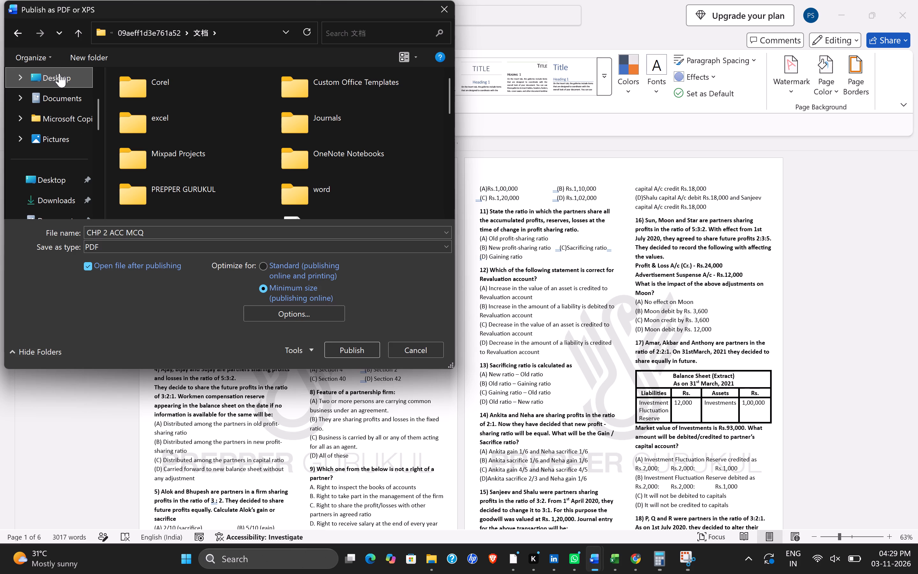
double_click(62, 87)
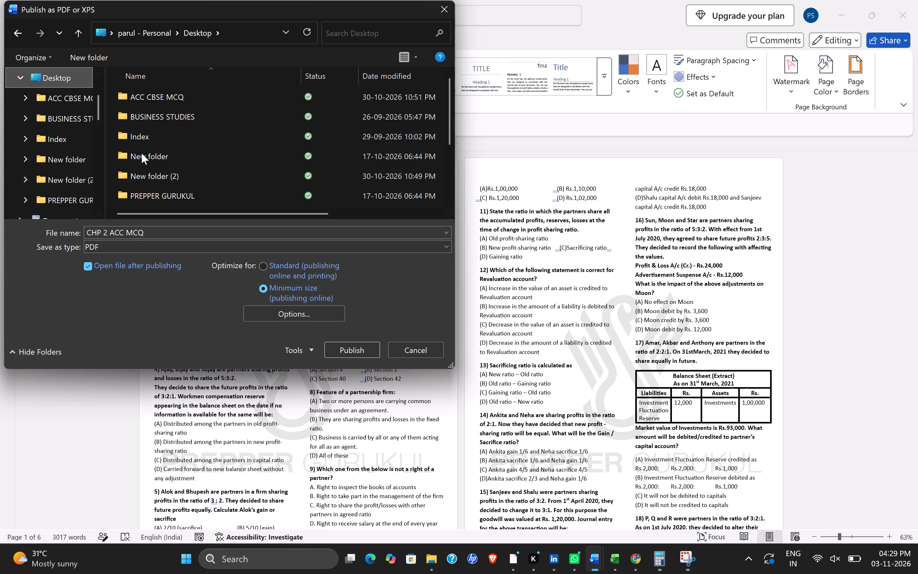
double_click(148, 95)
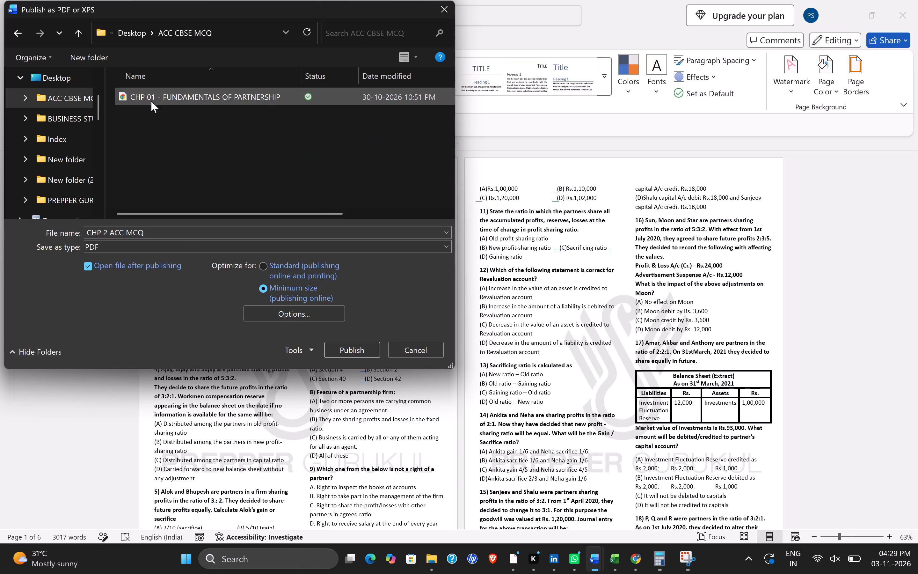
Name the PDF "CHP 2 - ADDMISSION OF A PARTNER" and publish it to the ACC CBSE MCQ folder.
click(168, 232)
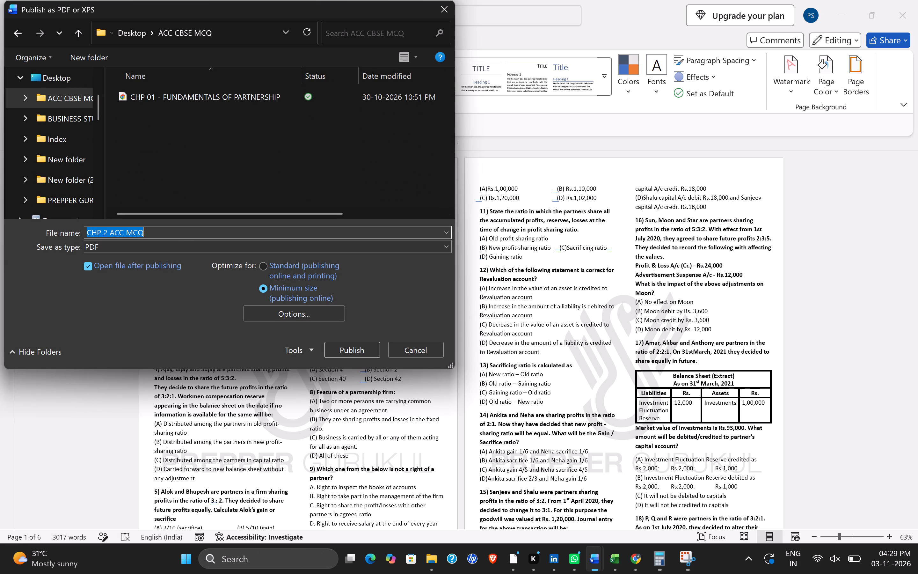
click(168, 232)
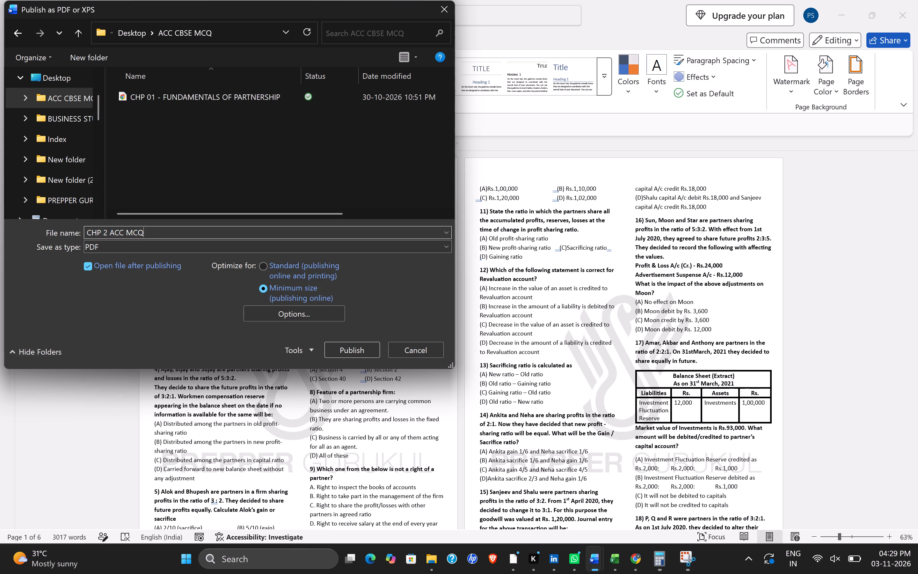
key(BackSpace)
key(BackSpace)
key(BackSpace)
key(BackSpace)
key(BackSpace)
key(BackSpace)
key(BackSpace)
text(-)
key(space)
key(shift+a)
text(DDMISSION)
key(space)
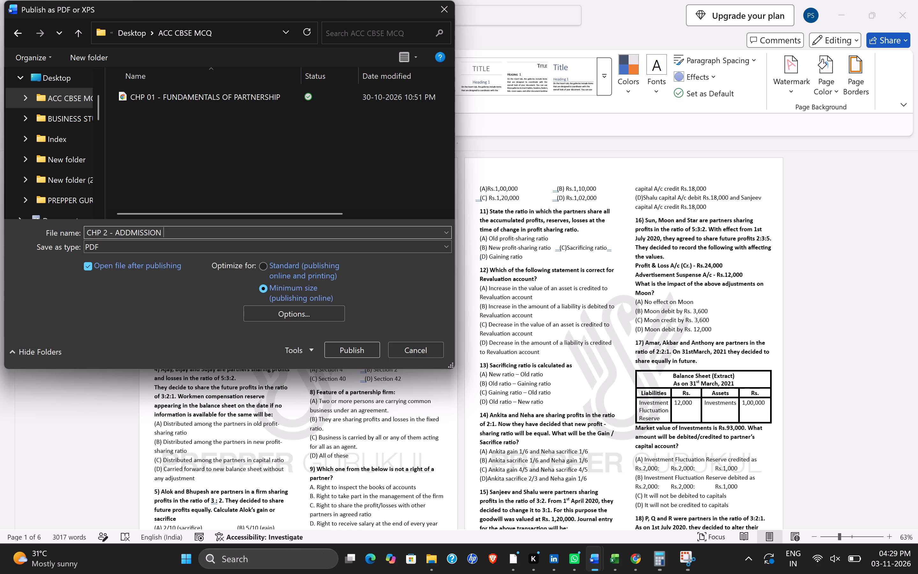
text(OF)
key(space)
text(a)
key(space)
key(BackSpace)
key(BackSpace)
key(BackSpace)
text(A)
key(space)
text(PARTNET)
key(BackSpace)
key(r)
click(352, 350)
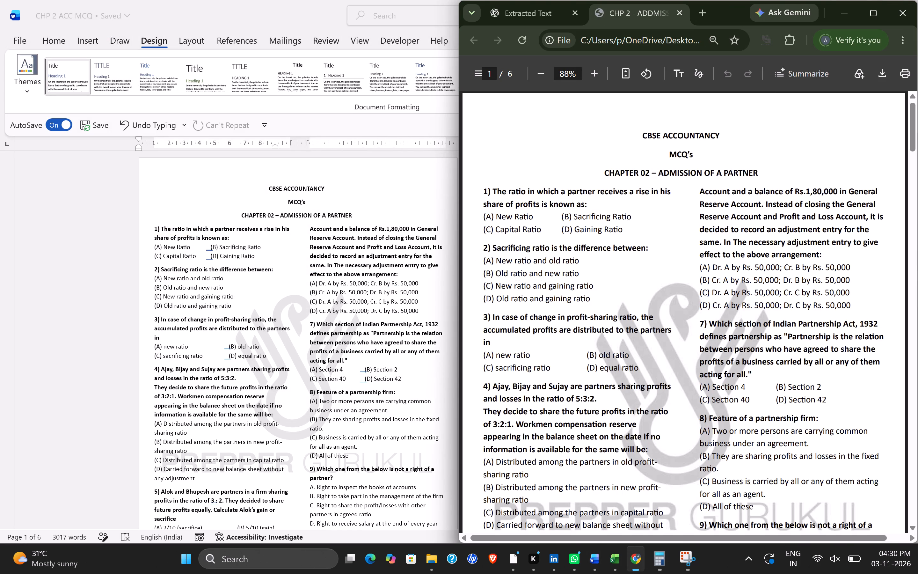
Check the first page of the exported PDF in Chrome, close it and return to the Word document.
scroll(591, 288, down, 1)
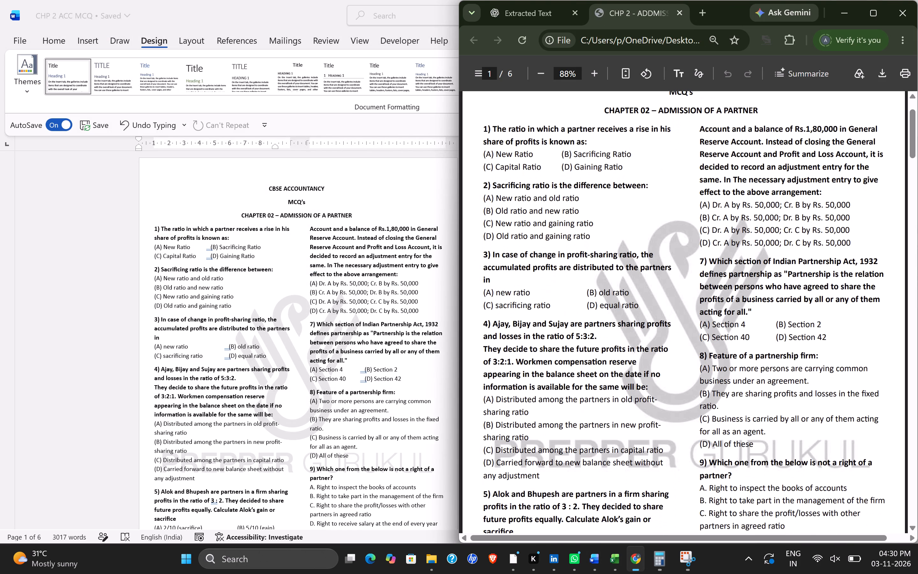
scroll(591, 288, down, 1)
scroll(591, 288, up, 2)
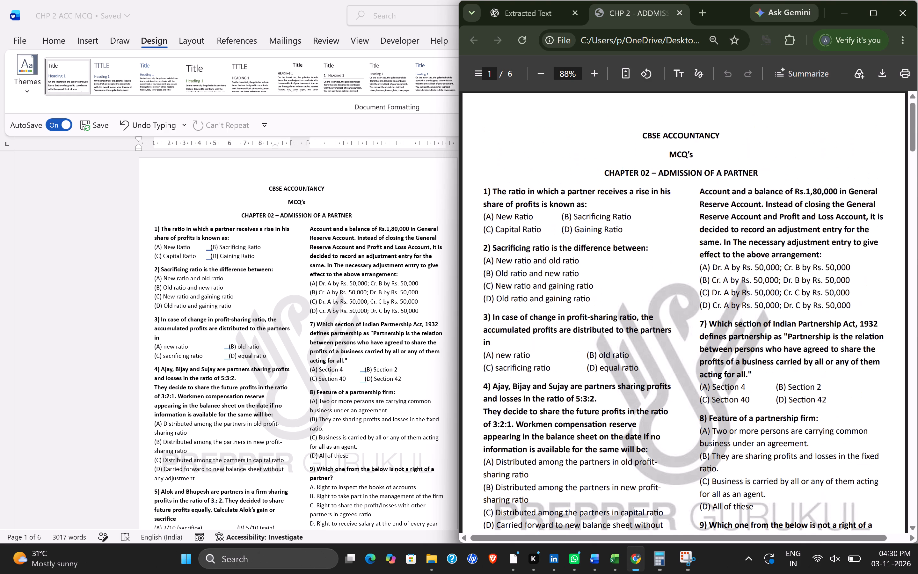
scroll(591, 288, down, 1)
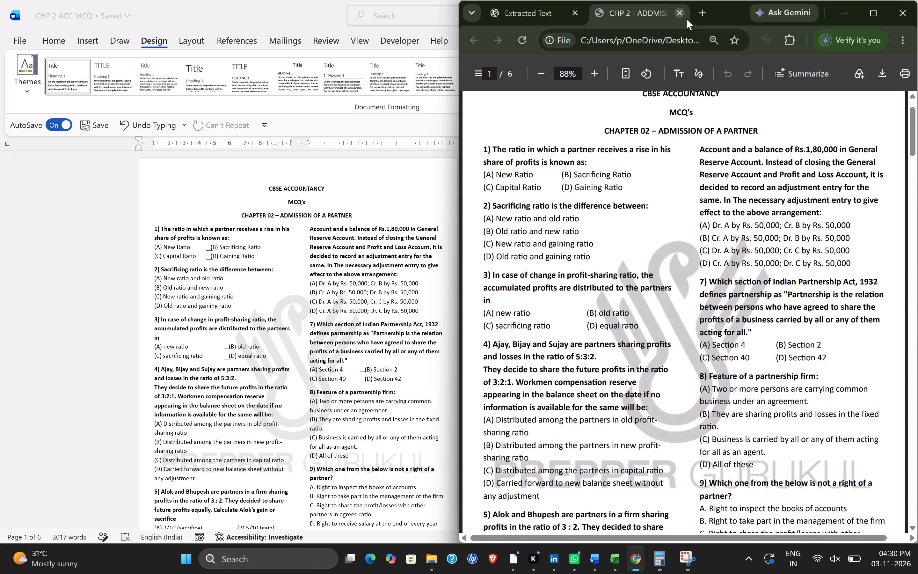
click(676, 12)
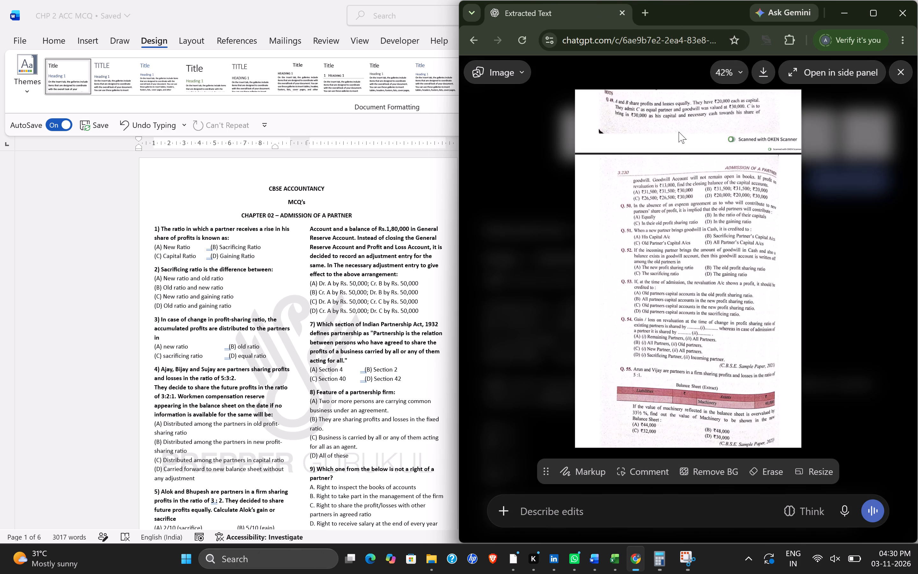
click(370, 231)
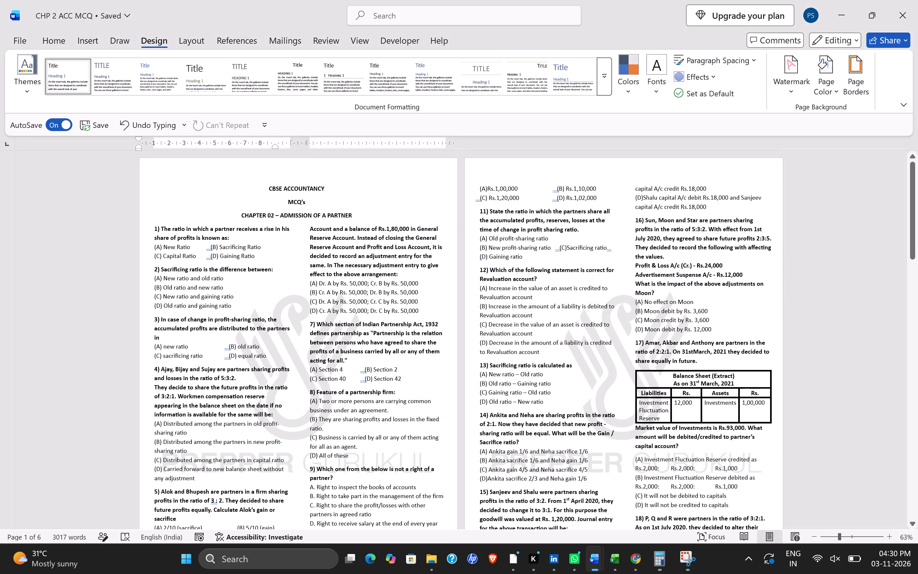
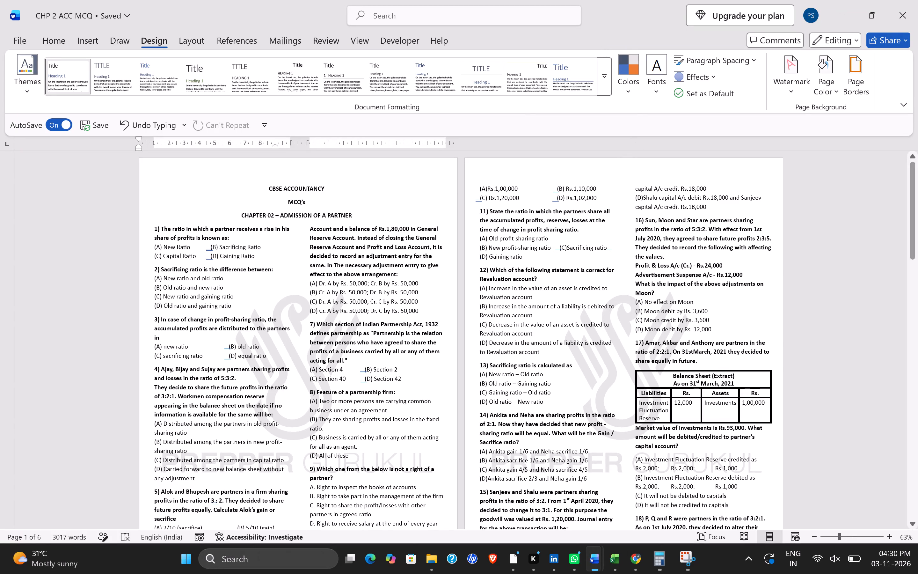
Remove the title ADMISSION OF A PARTNER from the chapter heading, keeping the chapter number and dash.
drag(281, 217, 376, 213)
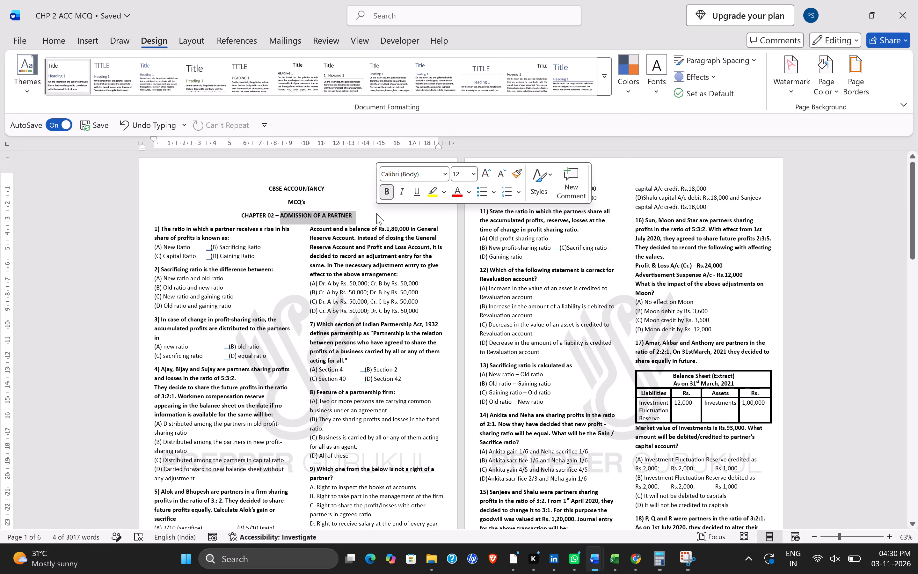
key(BackSpace)
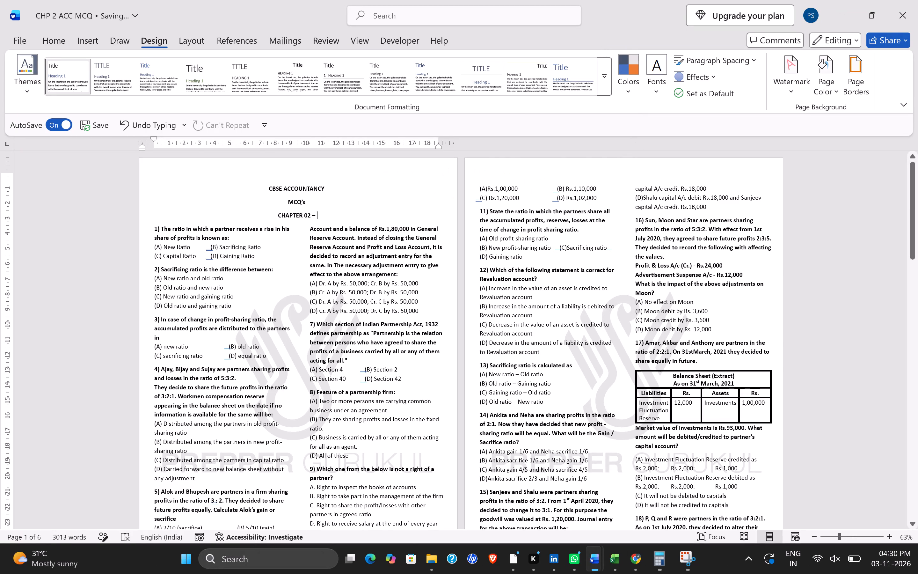
key(shift+r)
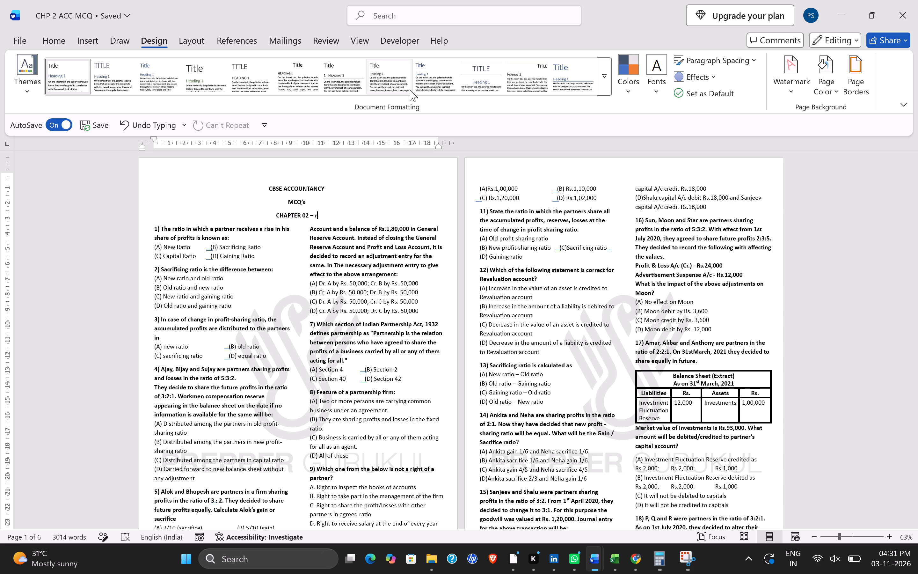
Go to the DK Goel Accountancy PDF in Chrome and find the opening page of the chapter after Admission of a Partner.
click(826, 16)
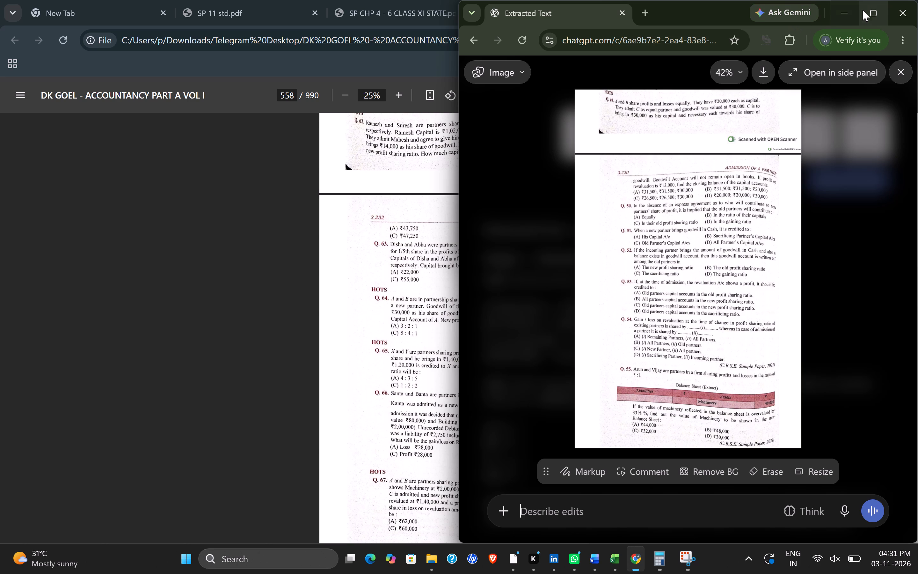
click(852, 11)
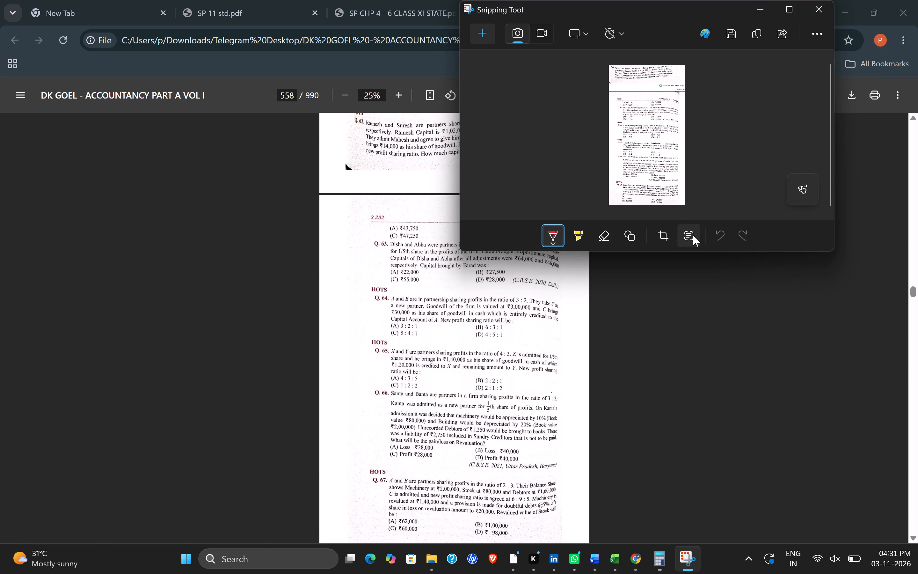
click(760, 7)
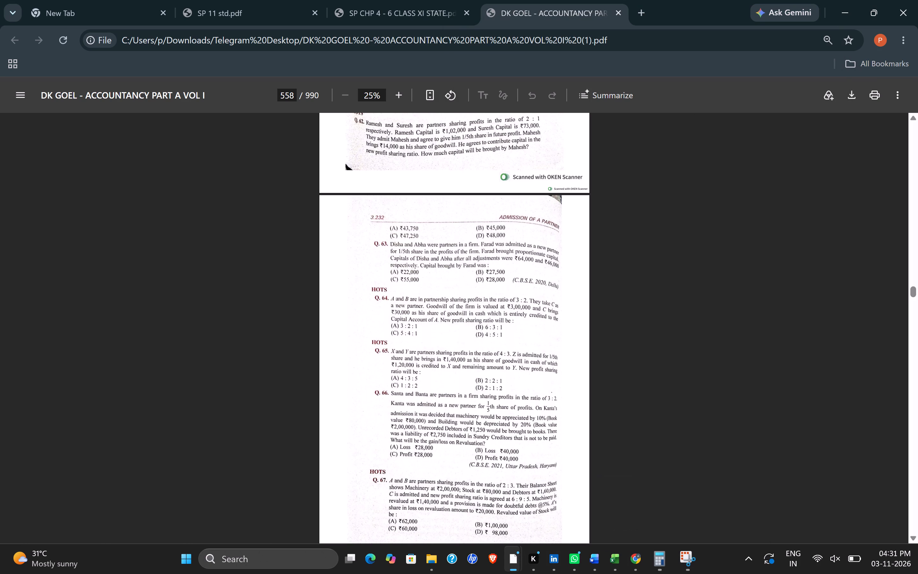
scroll(504, 240, down, 16)
scroll(504, 240, down, 7)
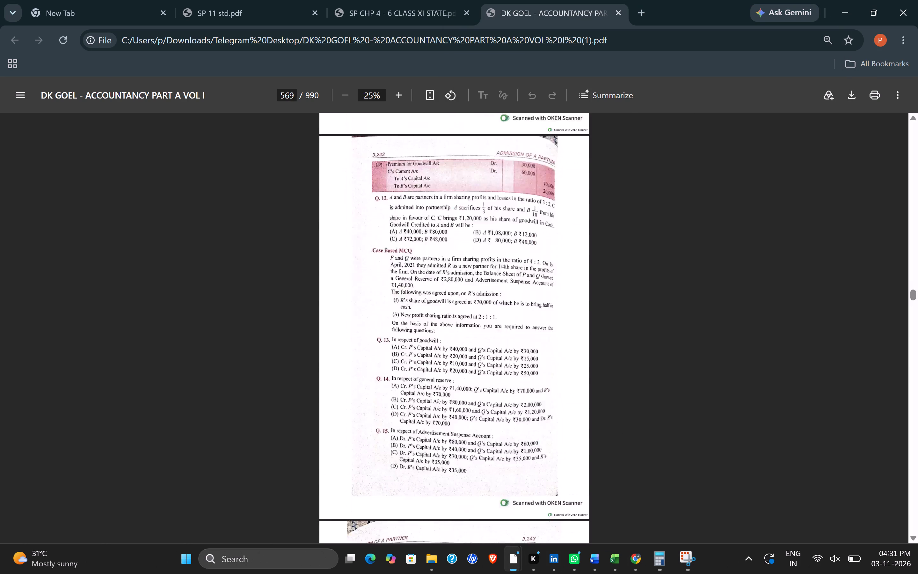
scroll(504, 240, down, 8)
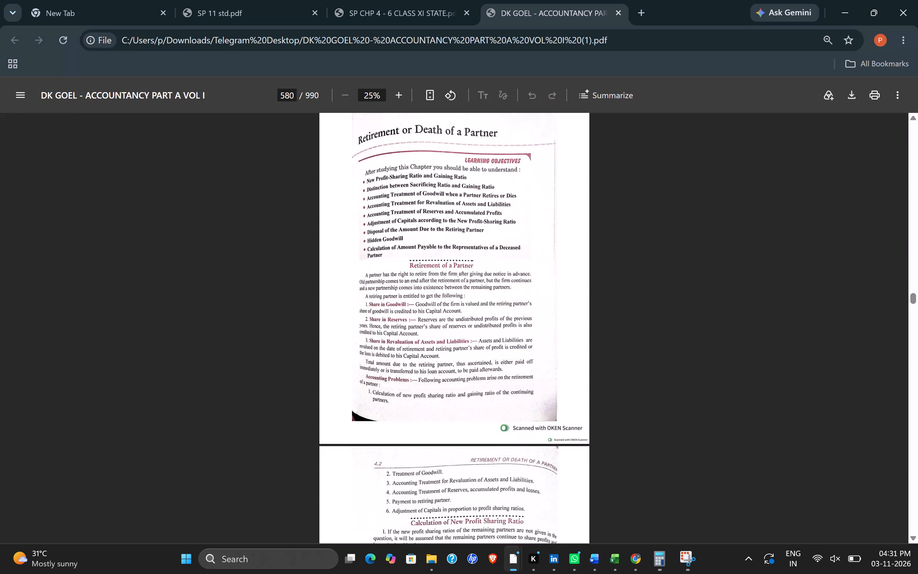
scroll(504, 240, down, 2)
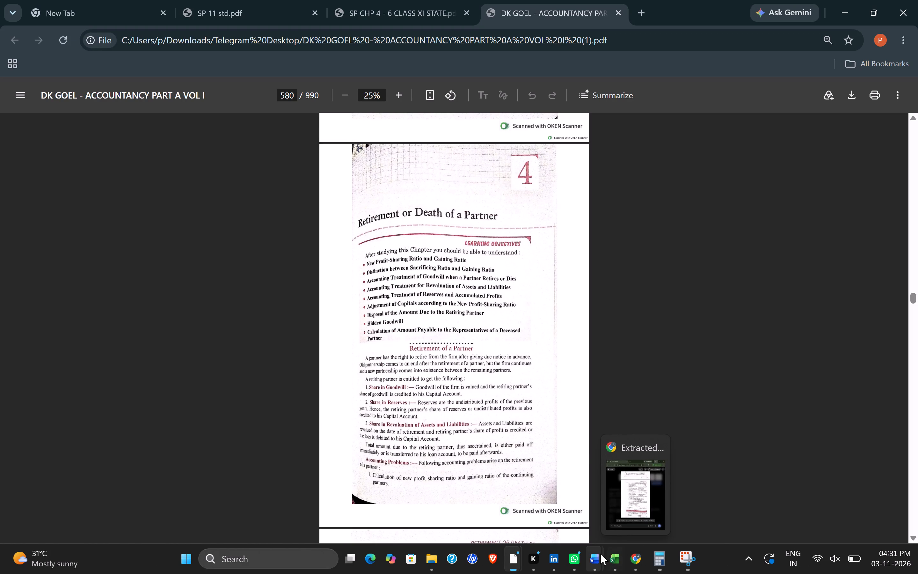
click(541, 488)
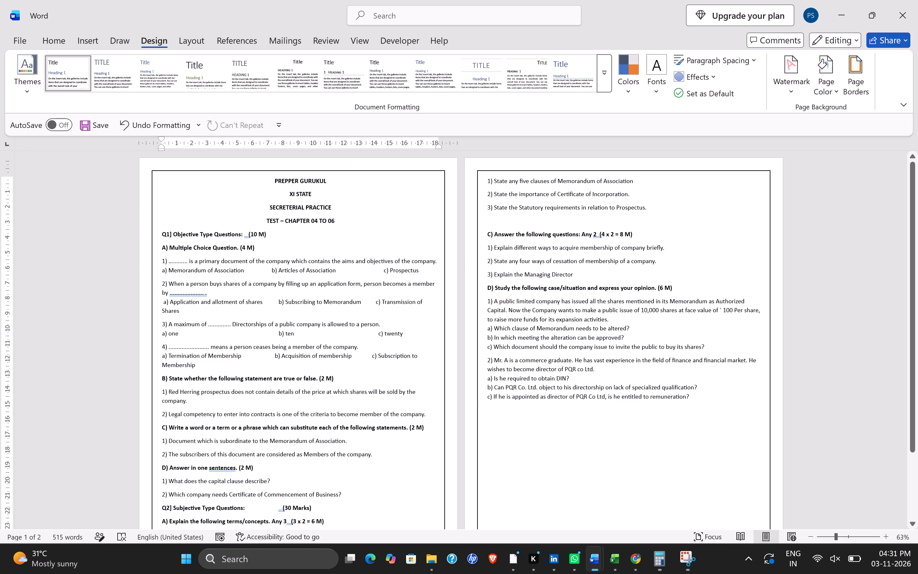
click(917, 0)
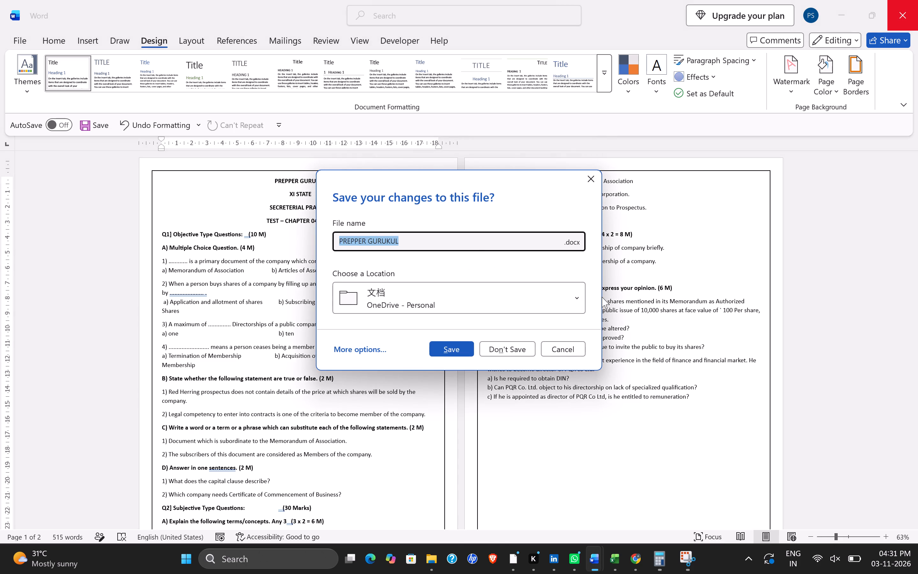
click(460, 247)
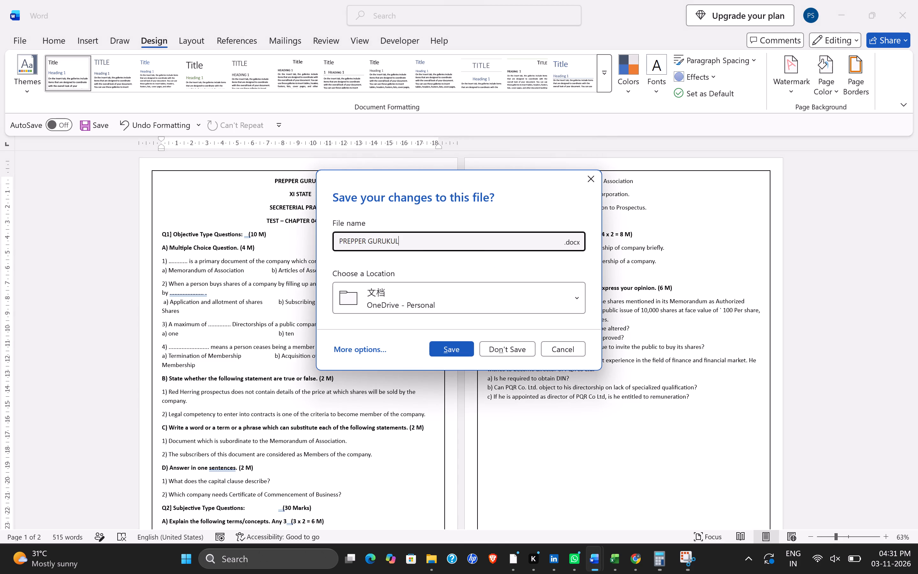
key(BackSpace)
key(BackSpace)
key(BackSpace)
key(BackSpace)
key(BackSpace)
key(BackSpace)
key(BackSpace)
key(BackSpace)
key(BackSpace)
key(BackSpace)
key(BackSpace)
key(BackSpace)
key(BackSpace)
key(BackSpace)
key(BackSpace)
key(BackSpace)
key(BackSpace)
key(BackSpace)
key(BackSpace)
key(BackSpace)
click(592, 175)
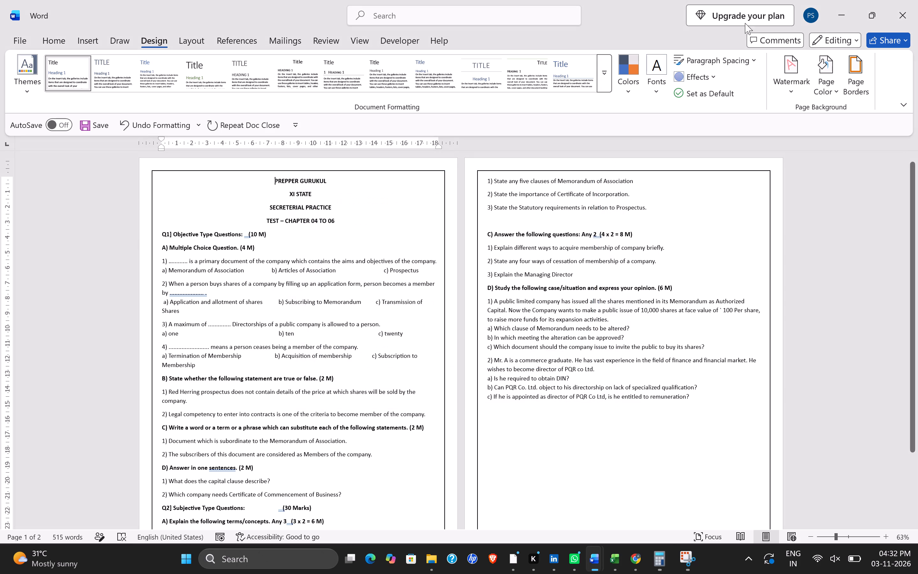
Close the XI State Secretarial Practice test document for chapters 04 to 06 without saving it.
click(917, 0)
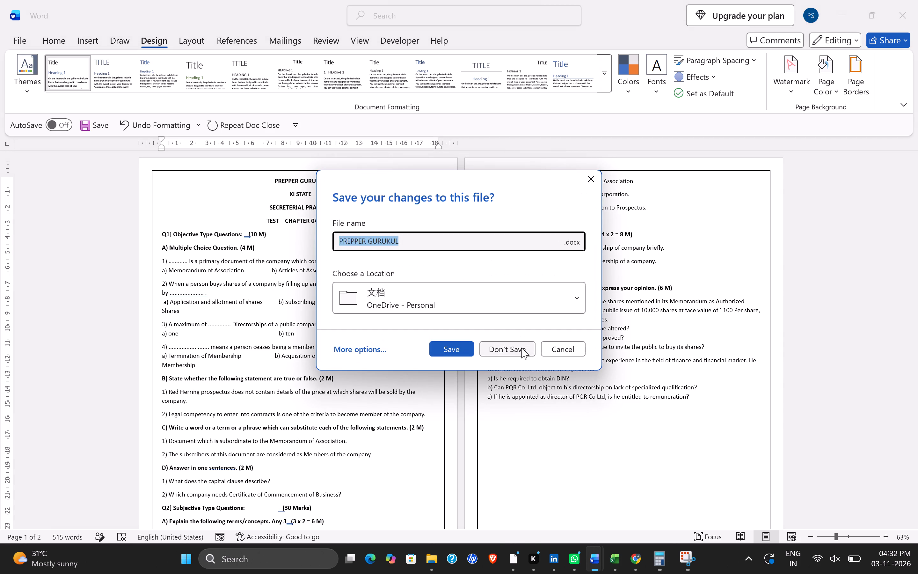
click(521, 348)
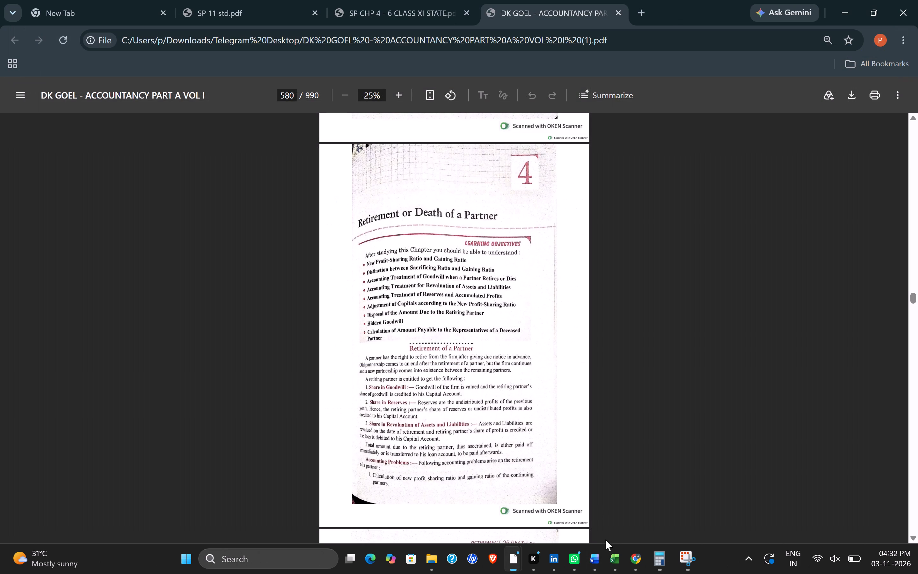
Return to the CHP 2 ACC MCQ document in Word and change the chapter number in the heading to 03.
click(595, 515)
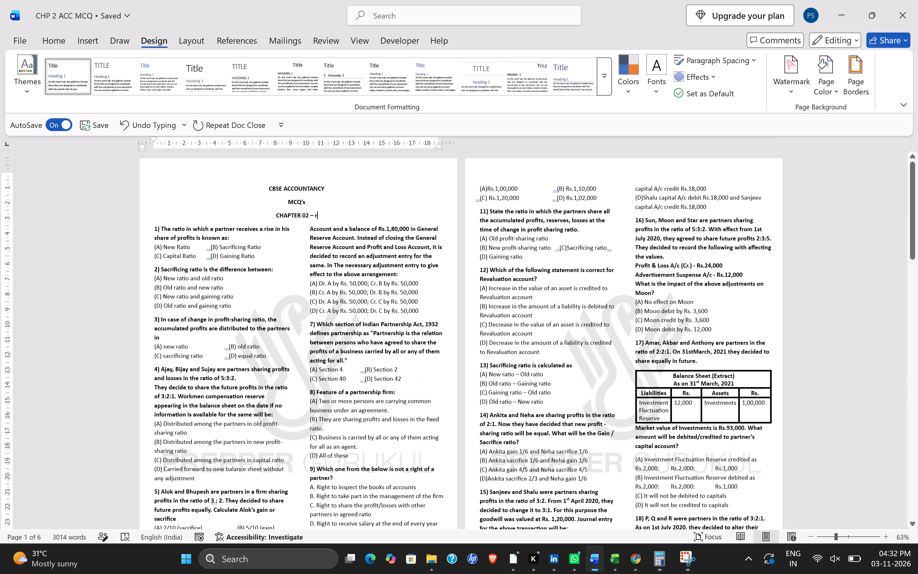
click(308, 218)
key(BackSpace)
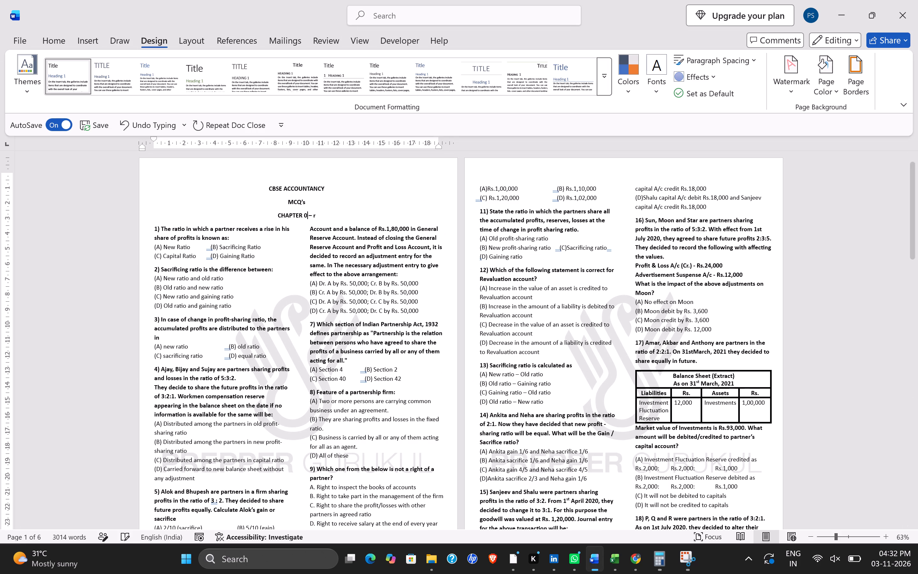
key(3)
Replace the stray letter after the dash in the chapter heading with the title RETIREMENT OR DEATH OF A PARTNER.
key(Right)
key(Right)
key(Right)
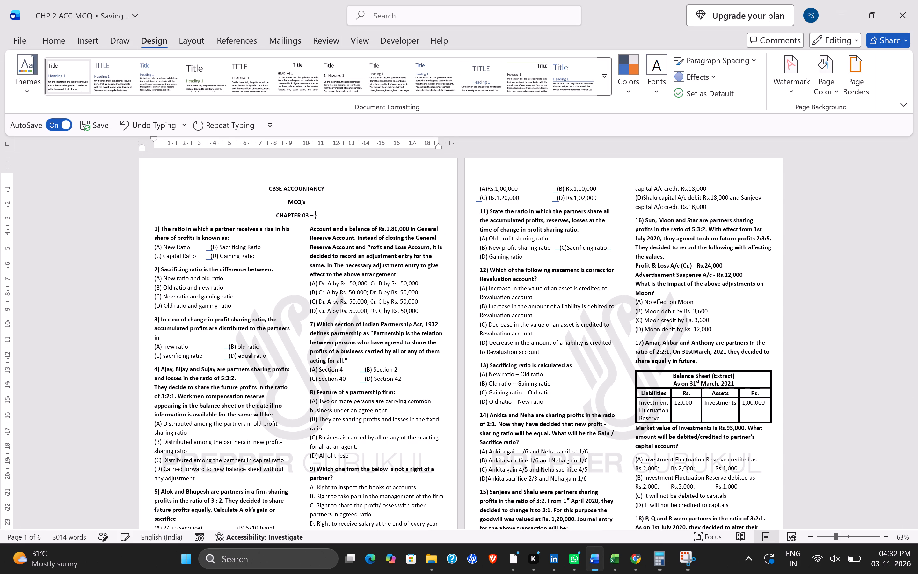
key(Right)
key(BackSpace)
text(RETIREMENT)
key(space)
text(OR DEATH)
key(space)
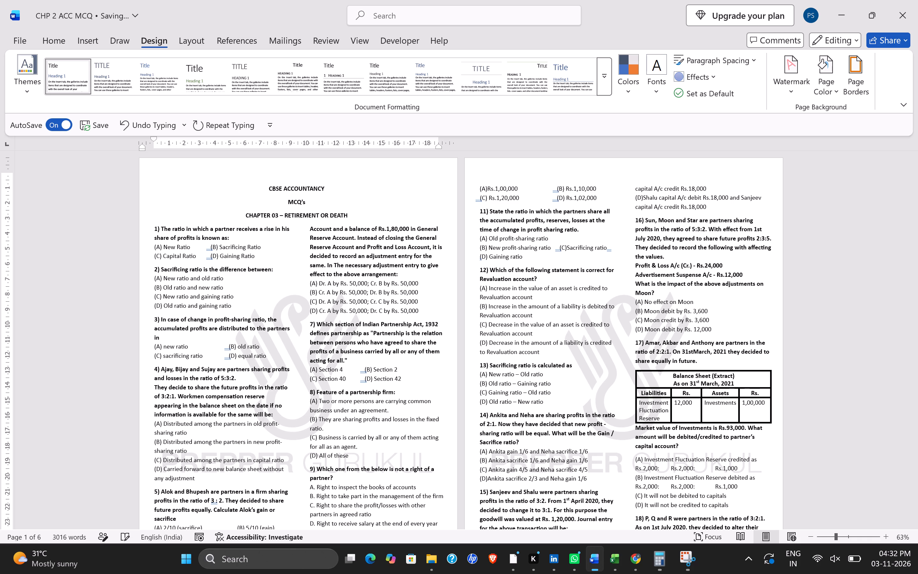
key(o)
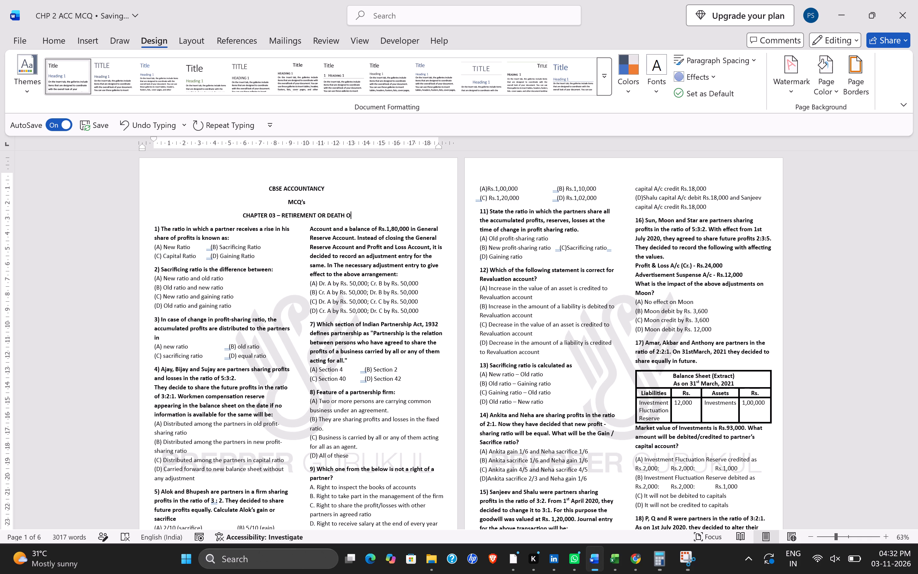
text(F)
key(space)
key(space)
key(BackSpace)
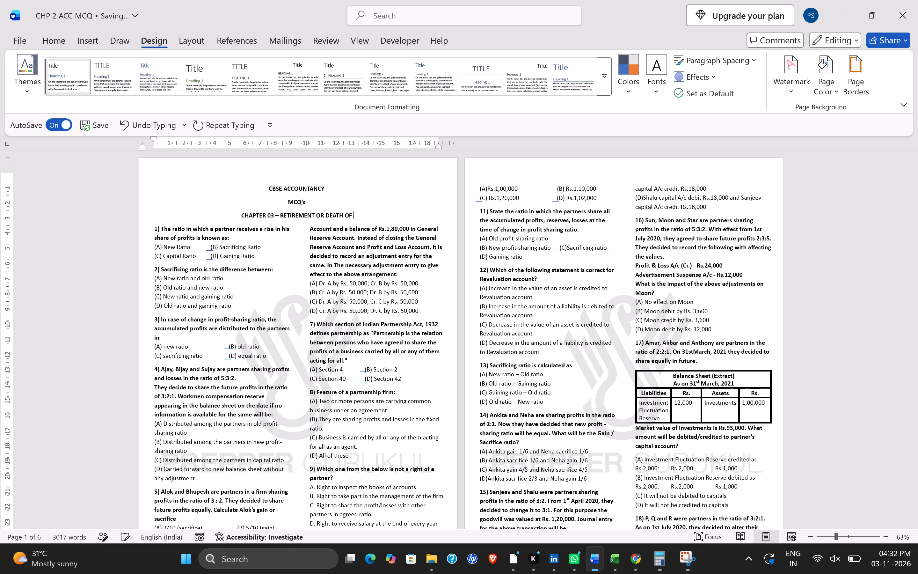
text(A PARTNER)
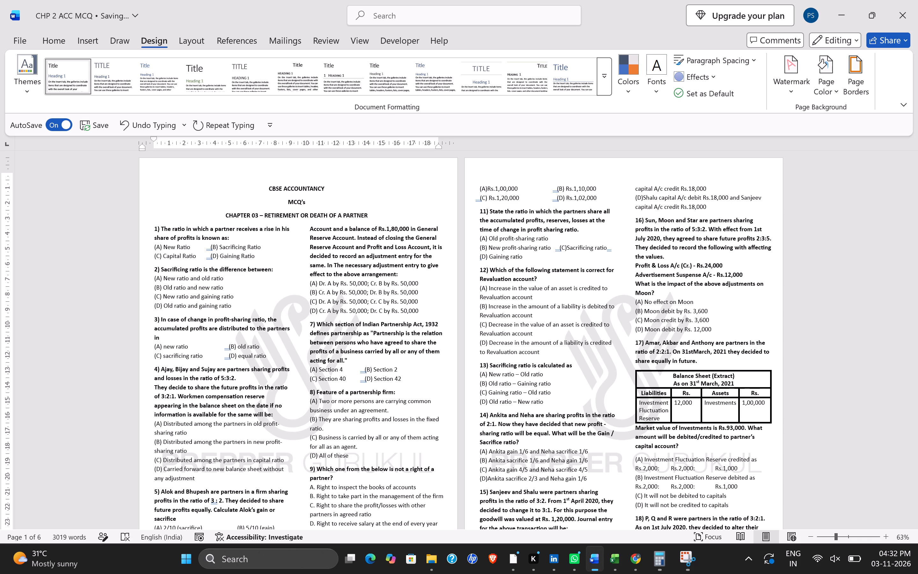
Delete all the questions below the chapter heading, from question 1 through question 50, and go to the empty body area.
drag(154, 230, 295, 338)
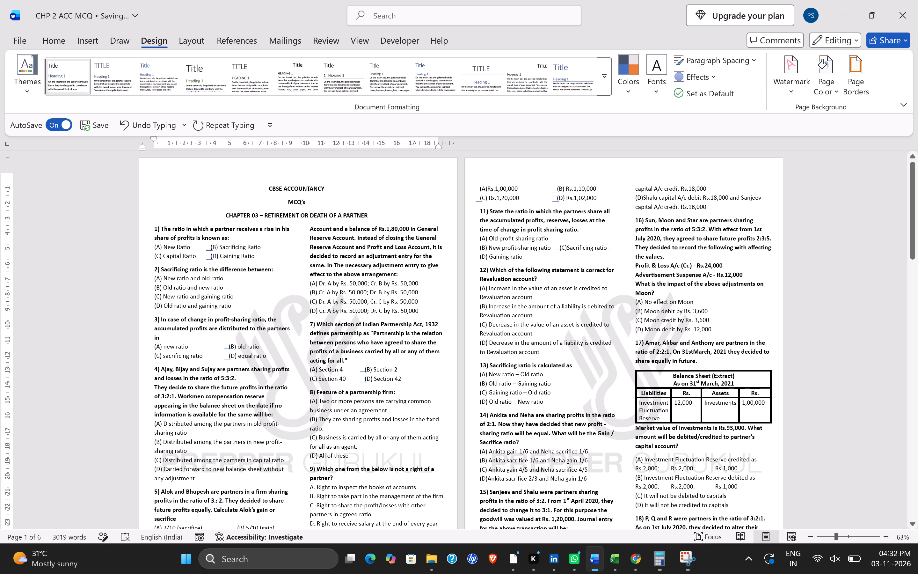
drag(295, 338, 528, 527)
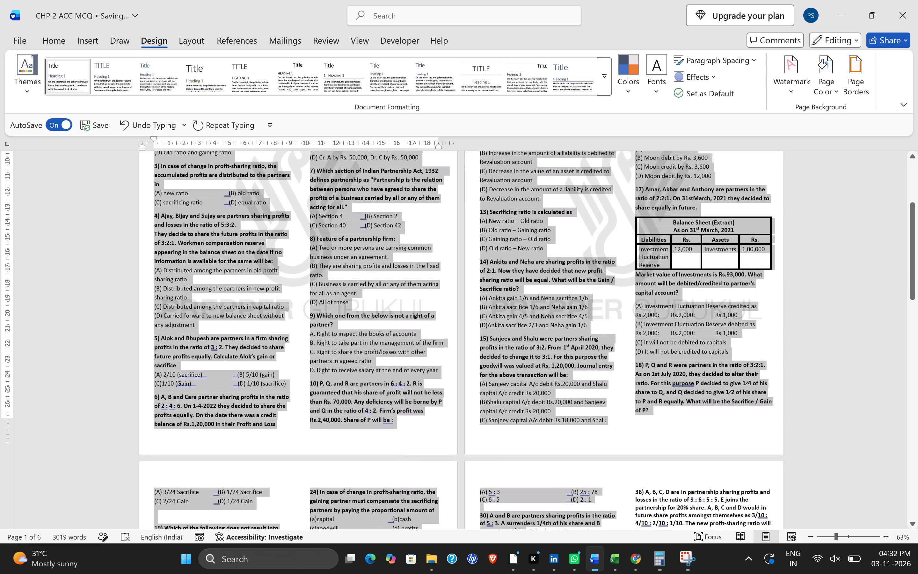
drag(528, 527, 529, 573)
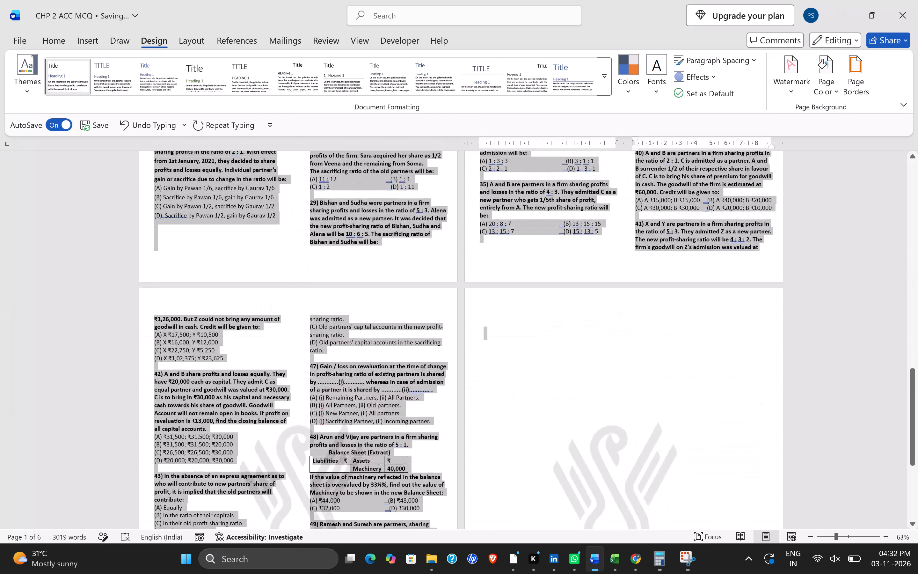
drag(529, 573, 529, 573)
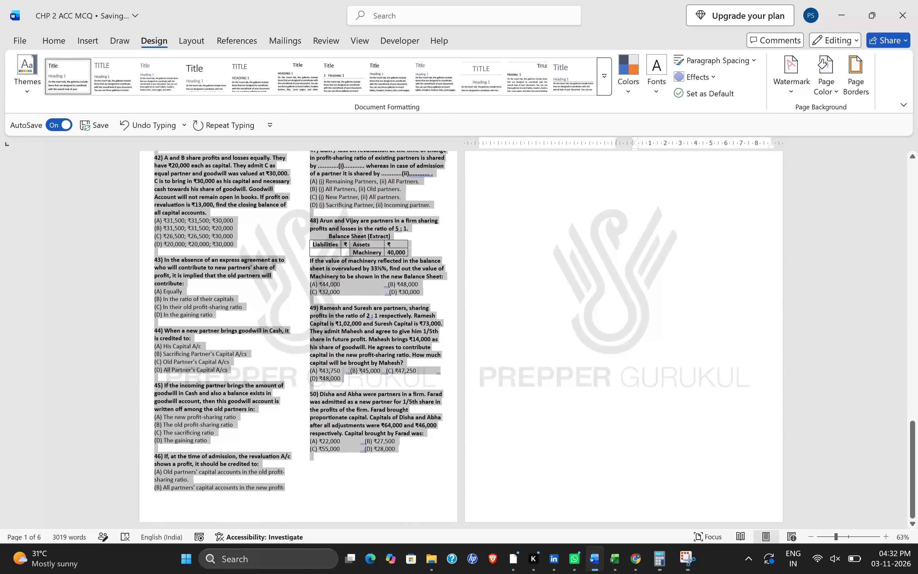
drag(529, 573, 537, 569)
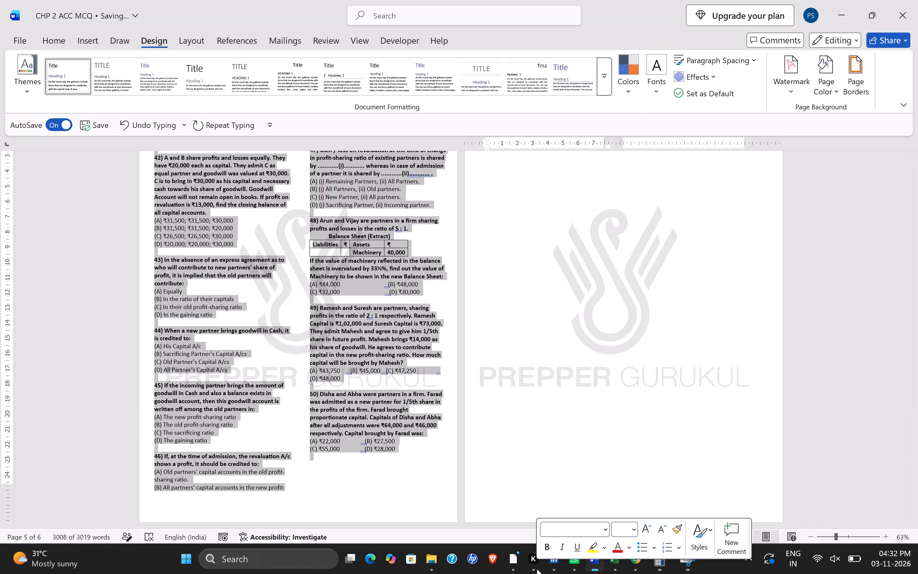
key(Delete)
scroll(513, 487, up, 2)
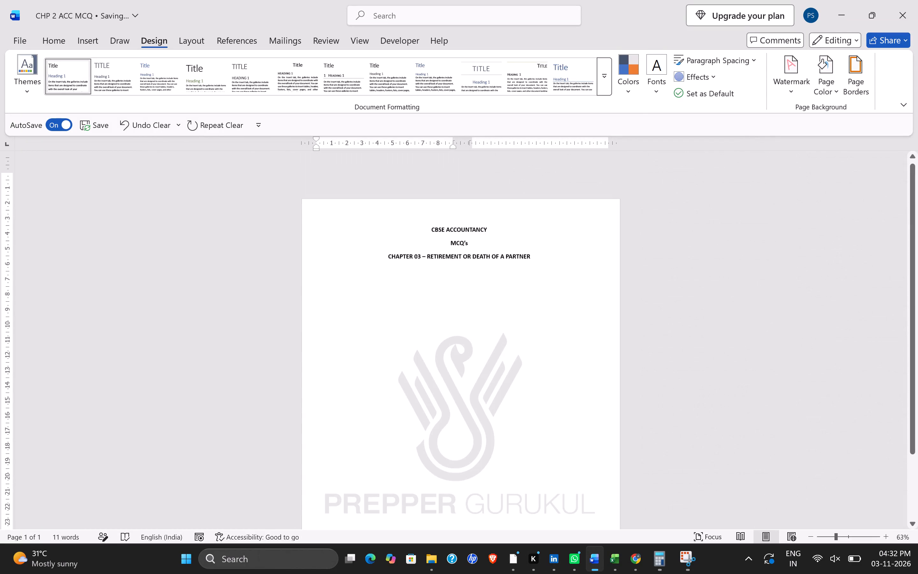
scroll(513, 487, up, 1)
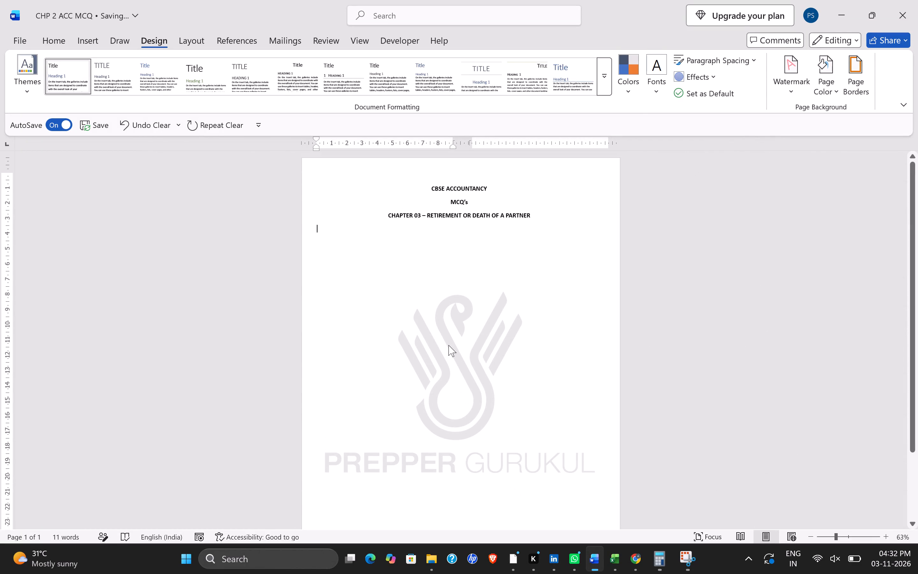
double_click(473, 318)
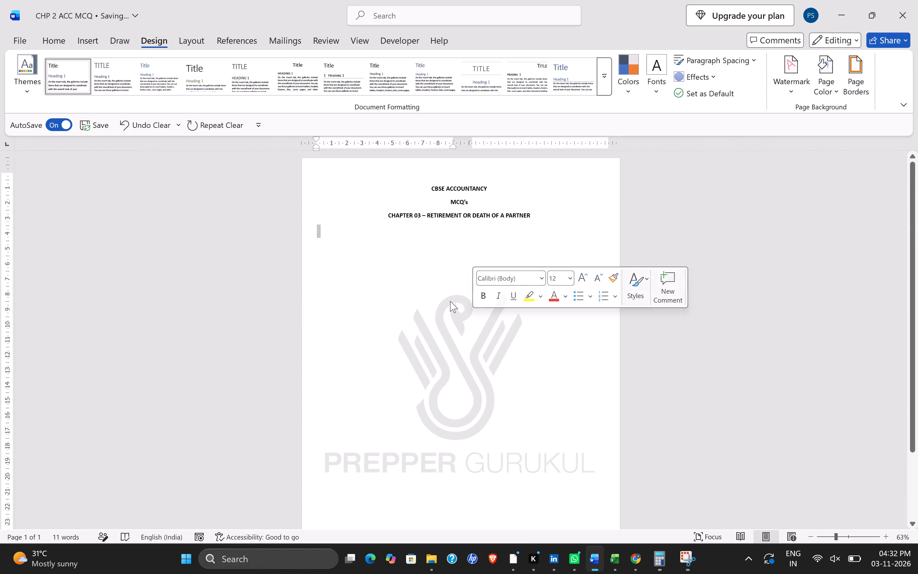
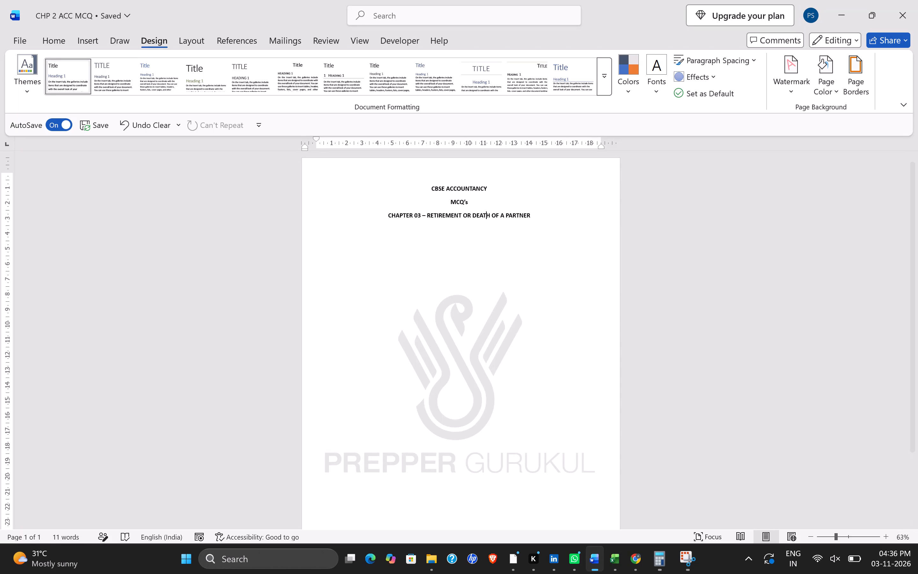
Start the question list in the two-column body area below the chapter heading with the number 1) followed by a space.
click(542, 222)
key(Return)
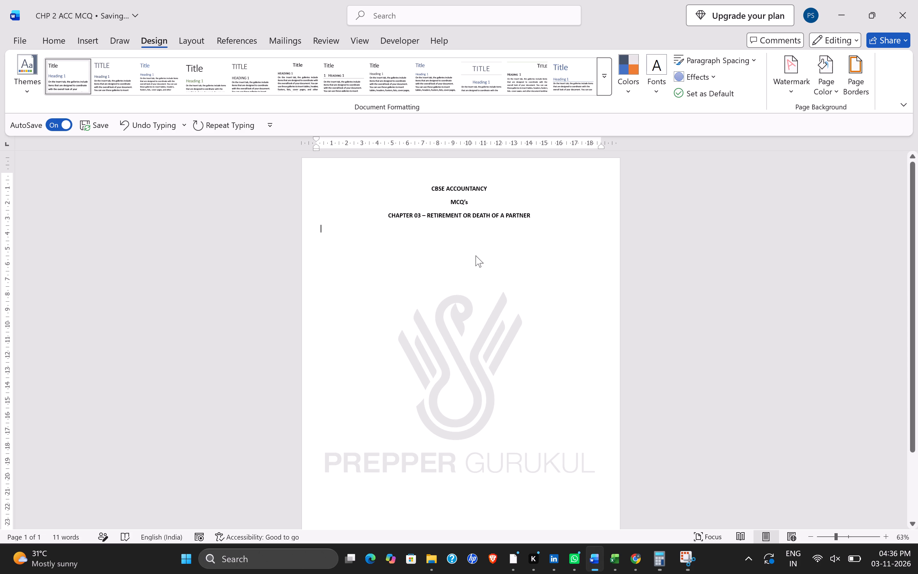
drag(476, 255, 539, 302)
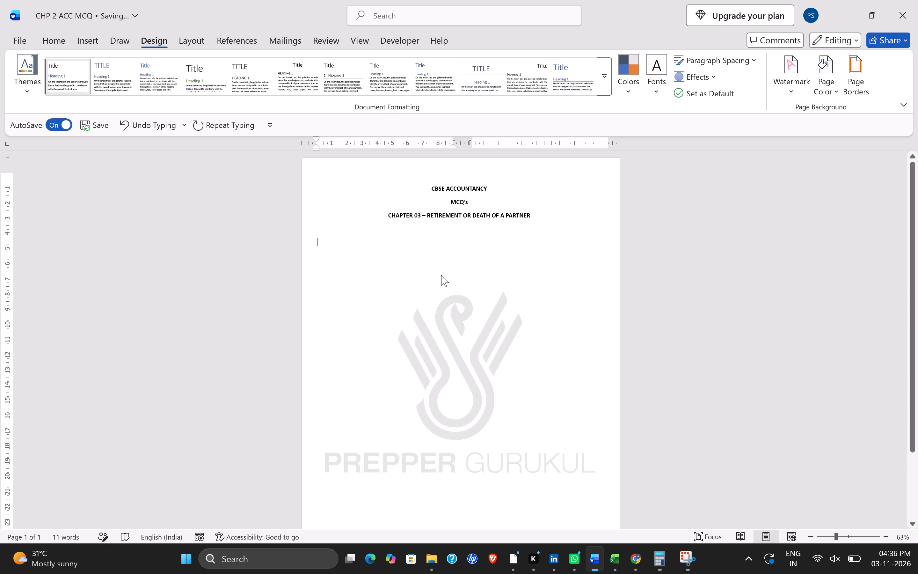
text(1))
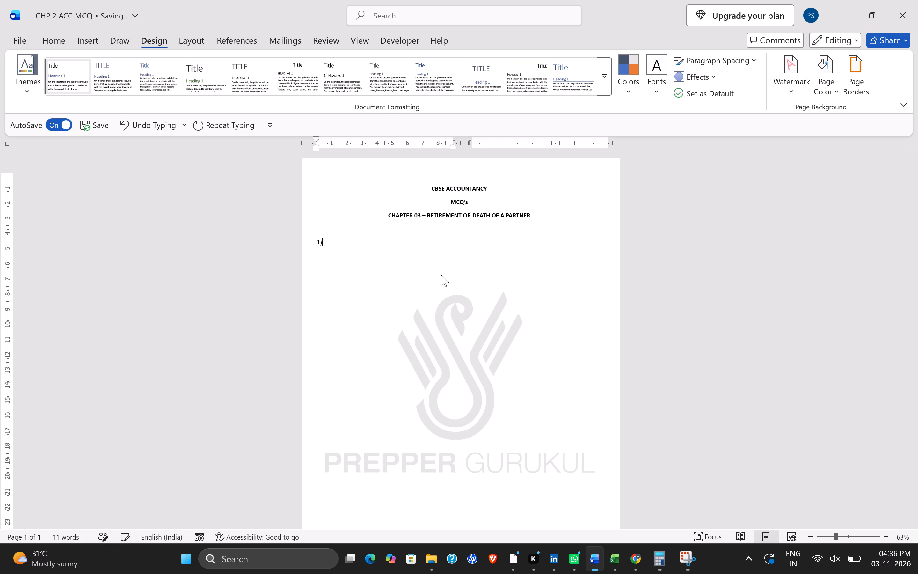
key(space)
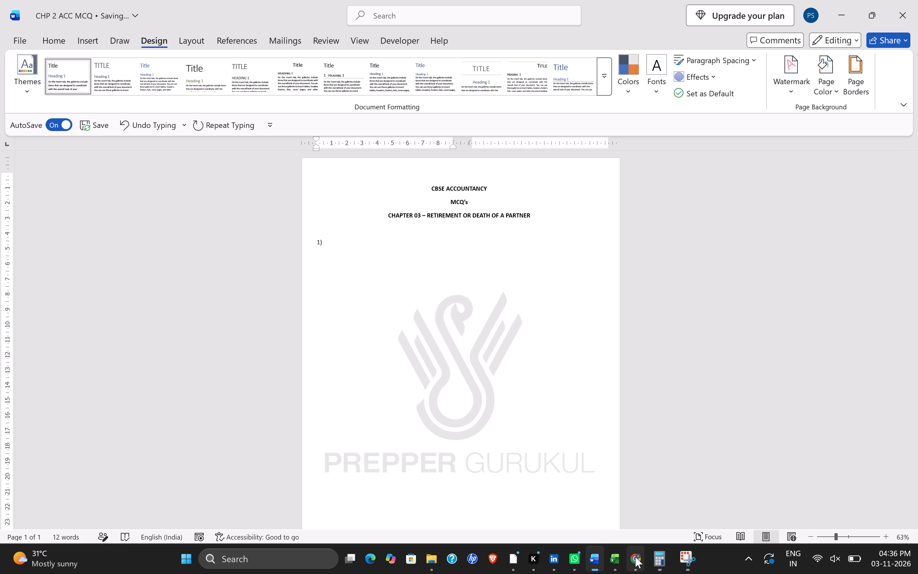